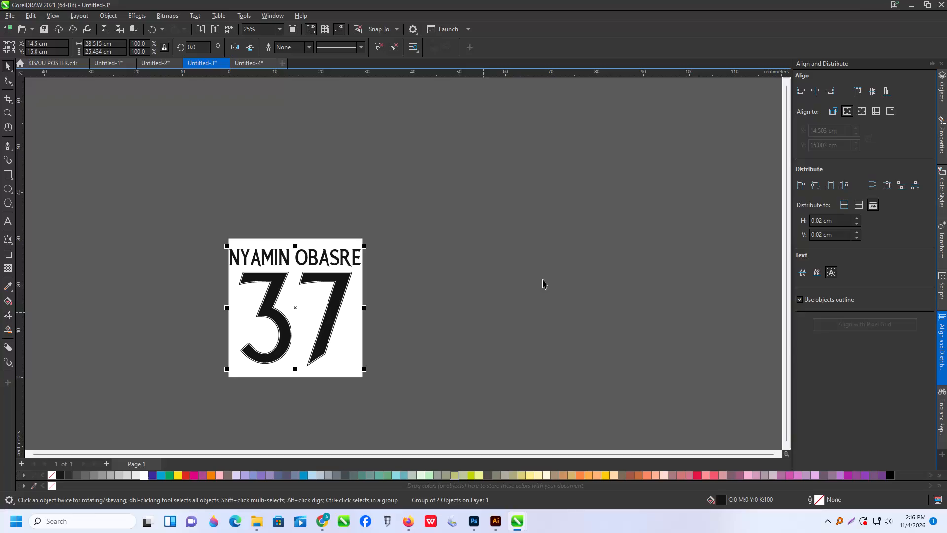
# Switch to Illustrator and recolour the calendar, clock and location icons with gold sampled from the graduation cap and books image.
pyautogui.click(910, 6)
pyautogui.scroll(-2, 253, 228)
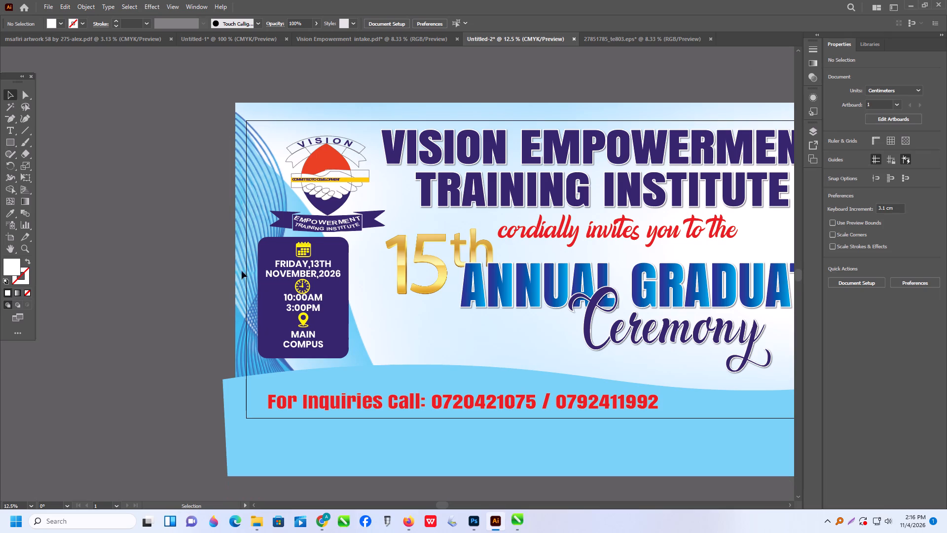
pyautogui.keyDown('alt'); pyautogui.scroll(-1, 259, 314); pyautogui.keyUp('alt')
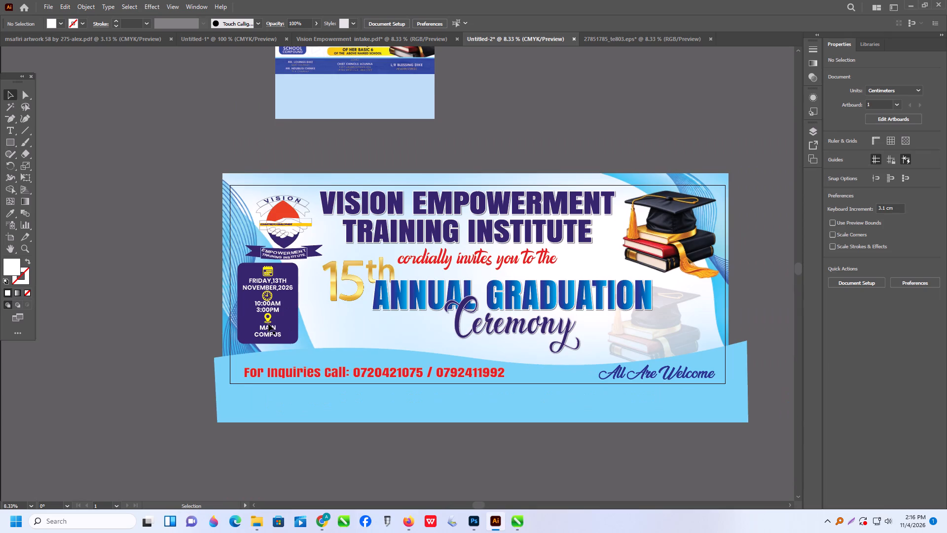
pyautogui.keyDown('alt'); pyautogui.scroll(-1, 268, 324); pyautogui.keyUp('alt')
pyautogui.keyDown('alt'); pyautogui.scroll(1, 237, 288); pyautogui.keyUp('alt')
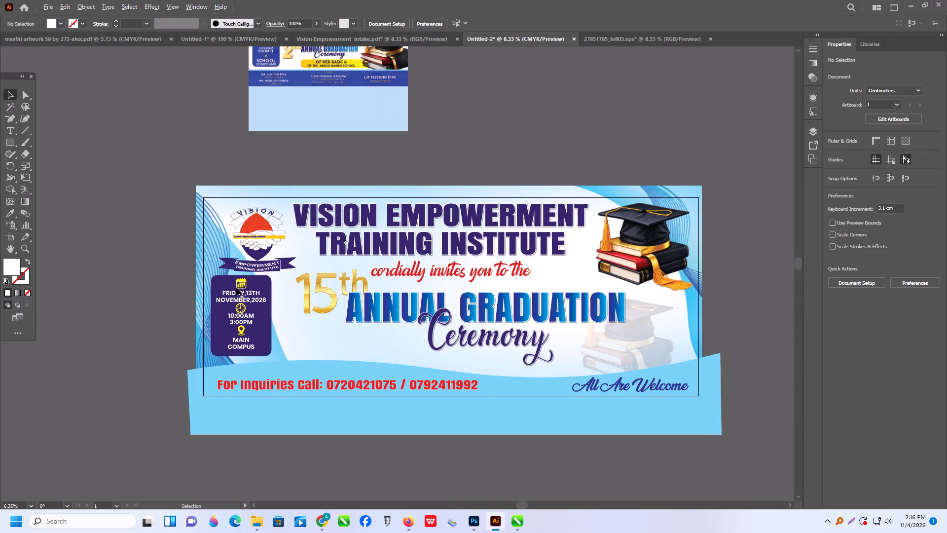
pyautogui.click(241, 285)
pyautogui.keyDown('shift'); pyautogui.click(243, 306); pyautogui.keyUp('shift')
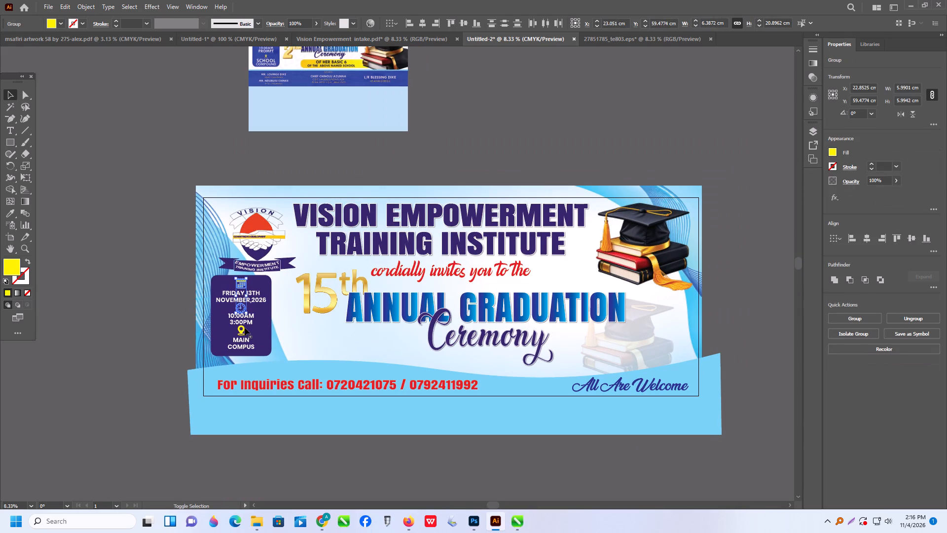
pyautogui.keyDown('shift'); pyautogui.click(241, 327); pyautogui.keyUp('shift')
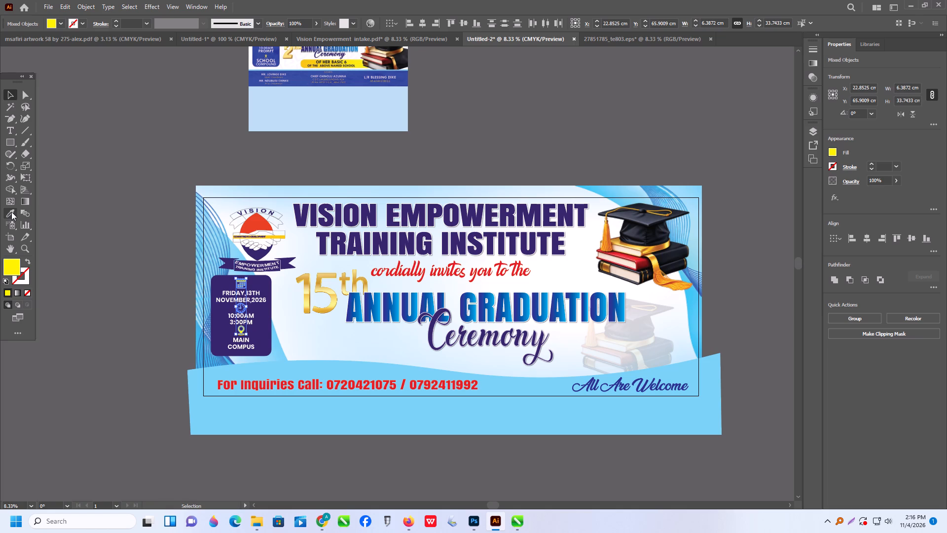
pyautogui.click(11, 212)
pyautogui.click(645, 252)
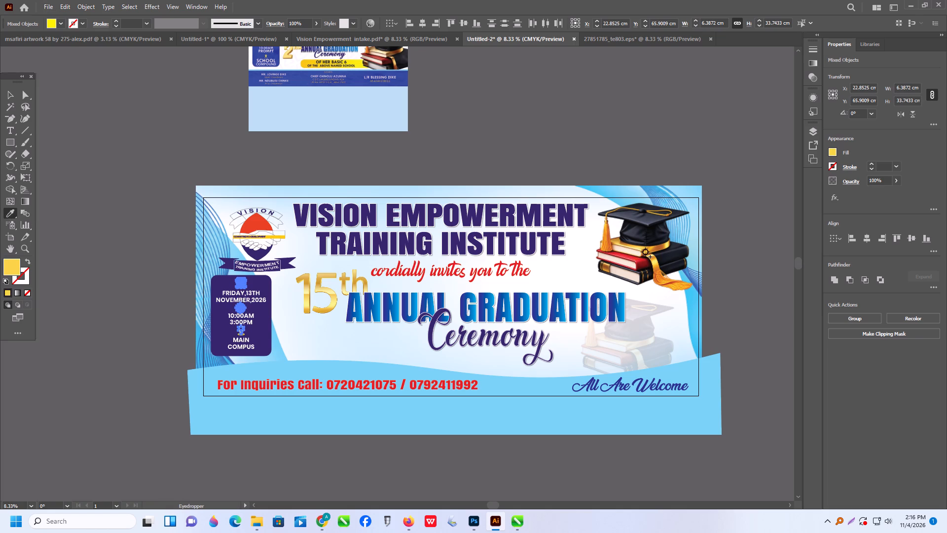
pyautogui.click(14, 91)
pyautogui.click(102, 105)
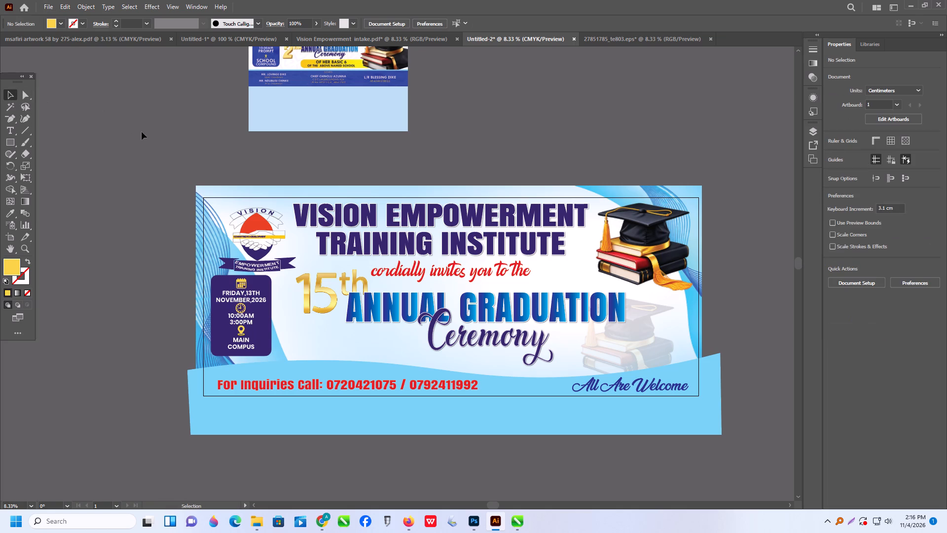
pyautogui.click(142, 132)
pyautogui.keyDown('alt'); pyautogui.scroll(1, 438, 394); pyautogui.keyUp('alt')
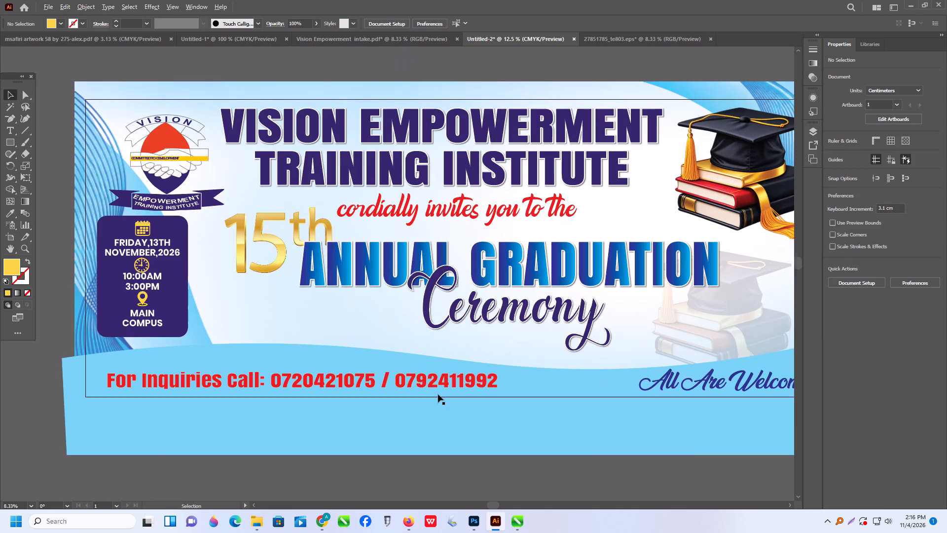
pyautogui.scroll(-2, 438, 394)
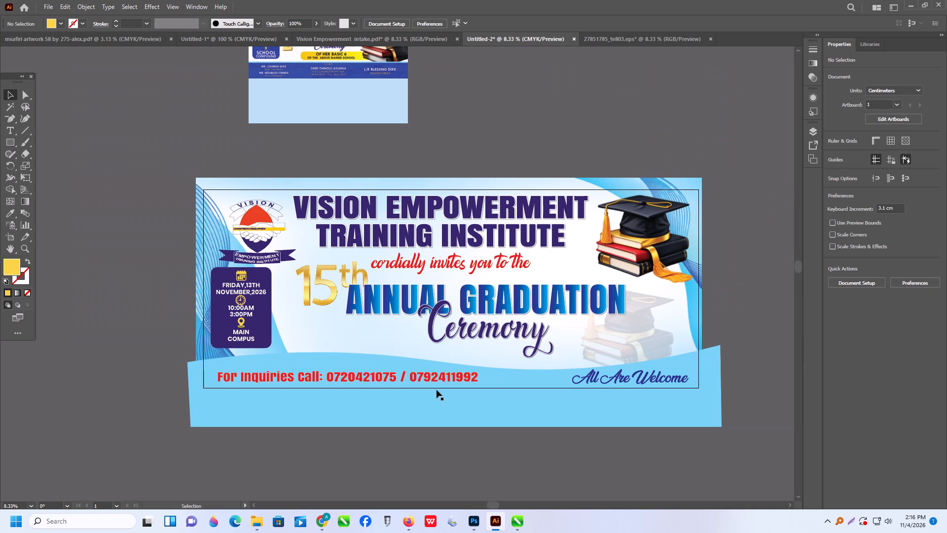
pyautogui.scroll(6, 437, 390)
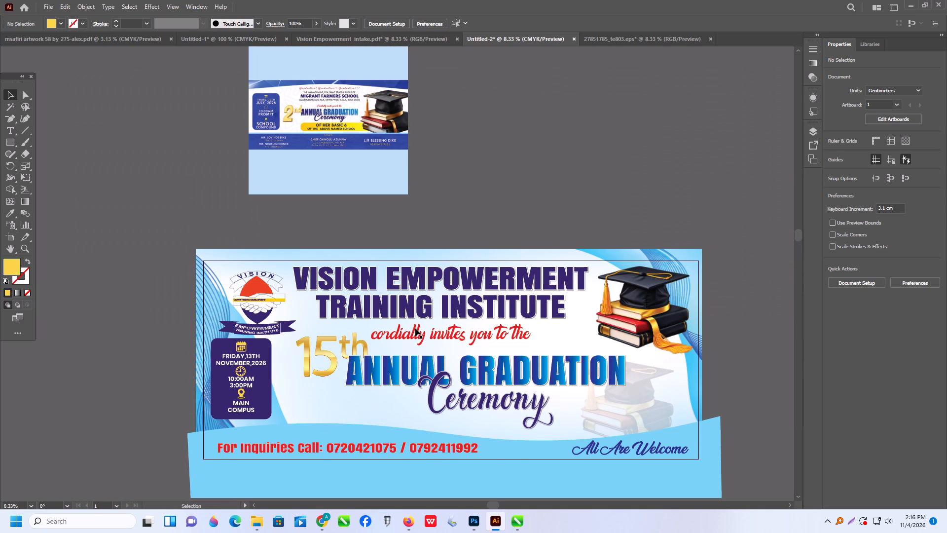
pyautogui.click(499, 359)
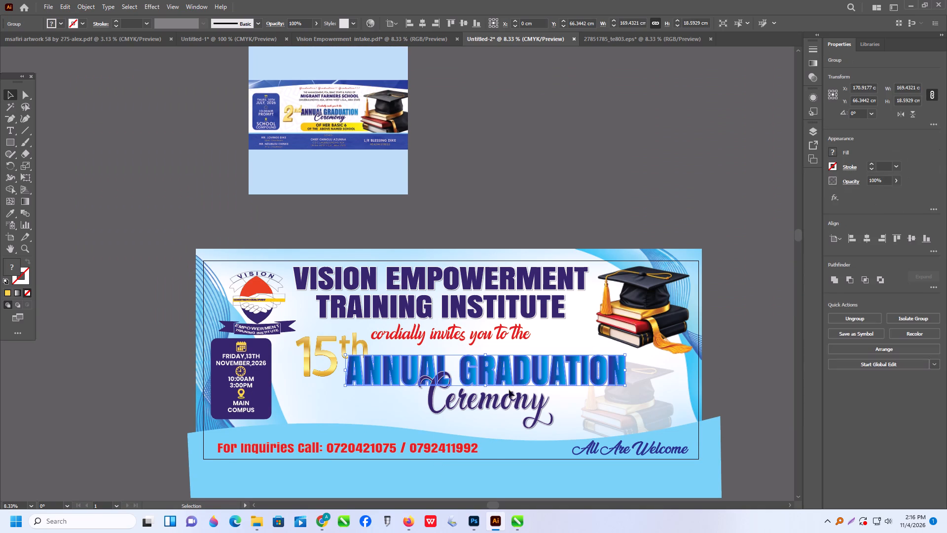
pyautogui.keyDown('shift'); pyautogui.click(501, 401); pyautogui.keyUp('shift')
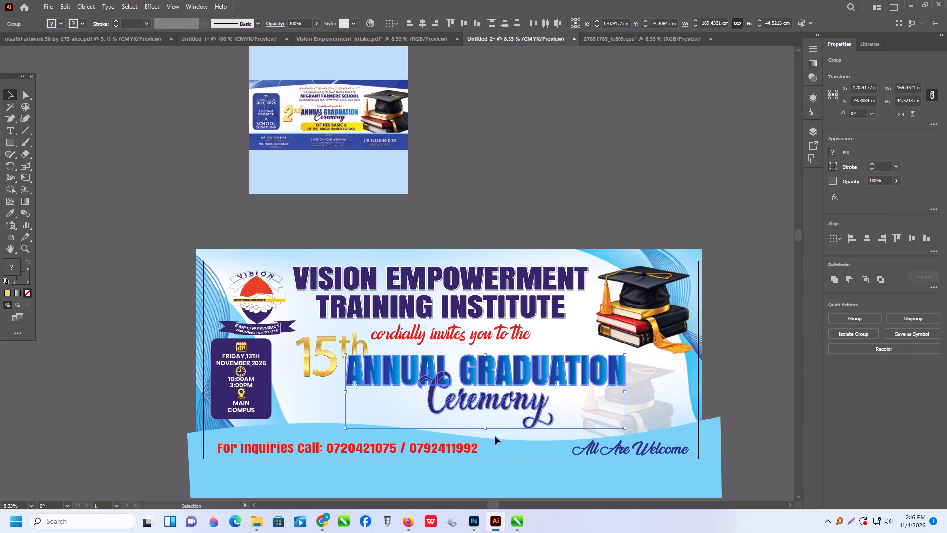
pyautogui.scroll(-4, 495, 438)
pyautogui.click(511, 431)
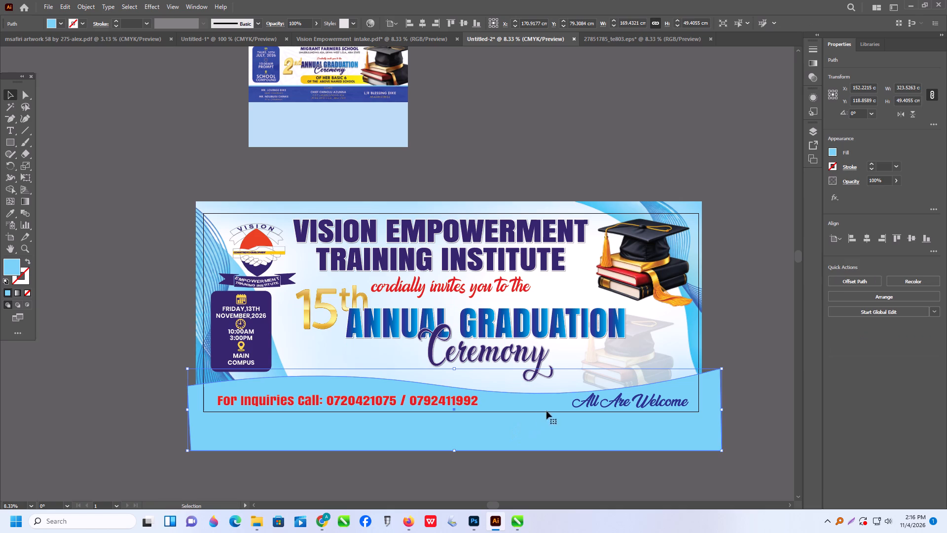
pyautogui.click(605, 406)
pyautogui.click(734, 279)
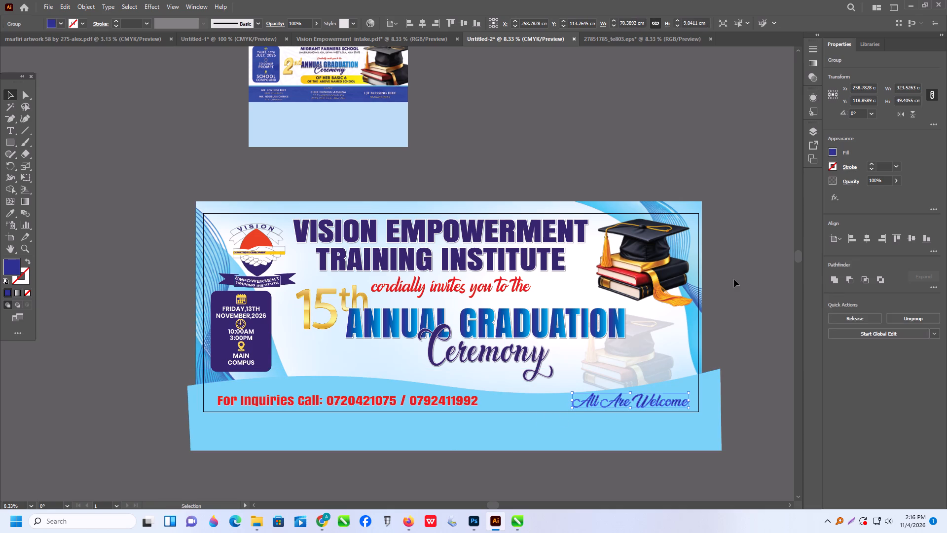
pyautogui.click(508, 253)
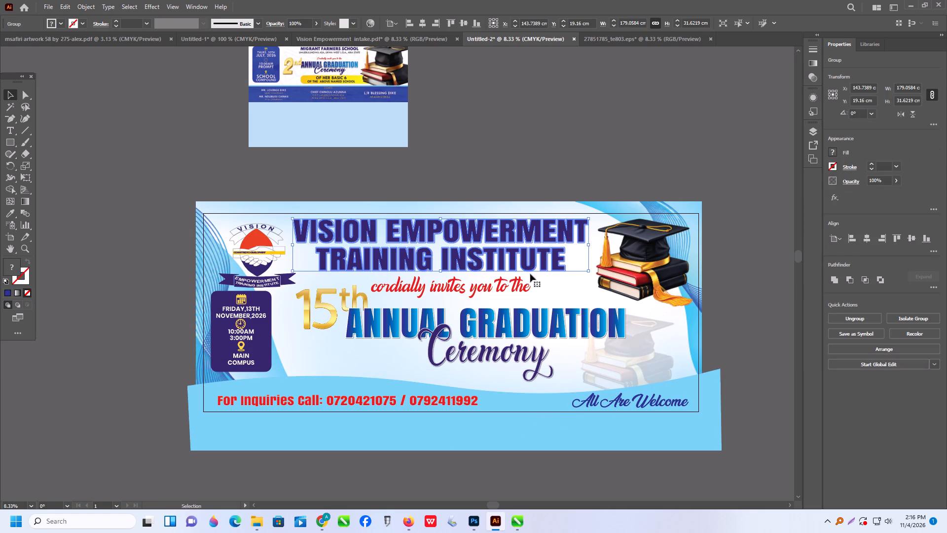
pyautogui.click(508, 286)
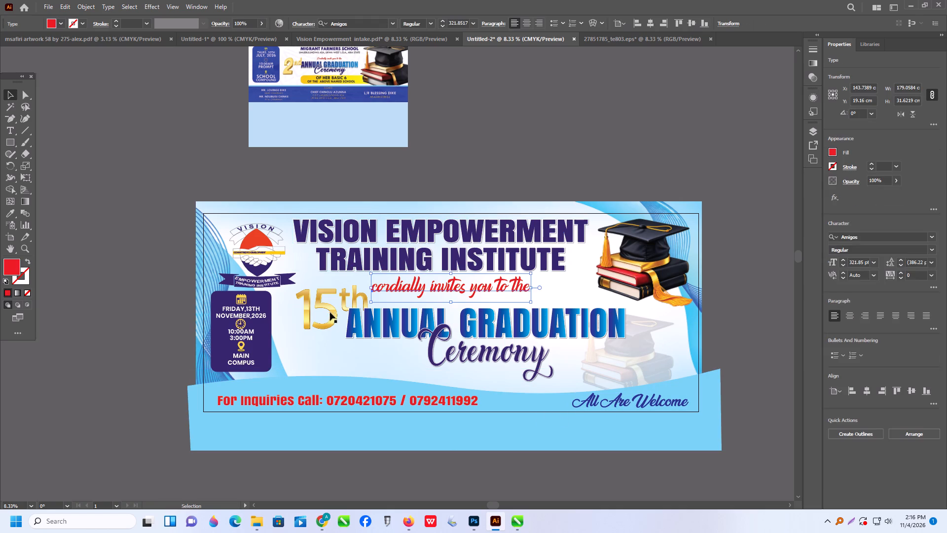
# Bring the gold "15th" lettering to the front.
pyautogui.click(335, 308)
pyautogui.rightClick(342, 305)
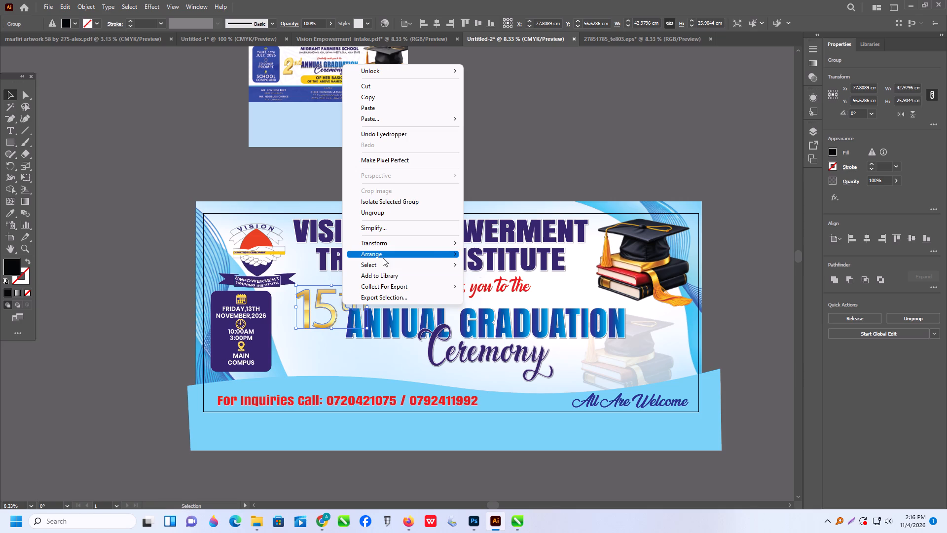
pyautogui.click(383, 258)
pyautogui.click(488, 257)
pyautogui.click(506, 185)
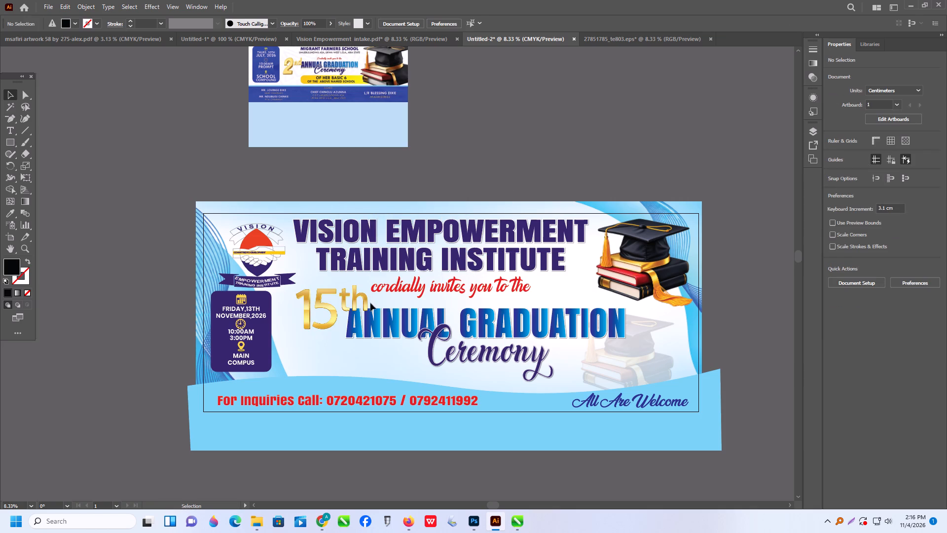
# Group the "15th", "ANNUAL GRADUATION" and "Ceremony" lettering together.
pyautogui.click(357, 298)
pyautogui.keyDown('shift'); pyautogui.click(386, 317); pyautogui.keyUp('shift')
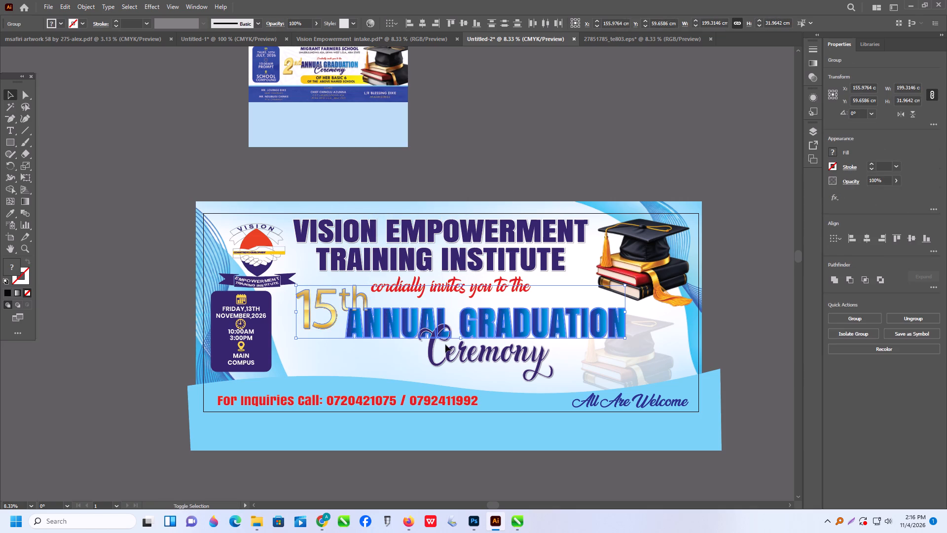
pyautogui.keyDown('shift'); pyautogui.click(434, 348); pyautogui.keyUp('shift')
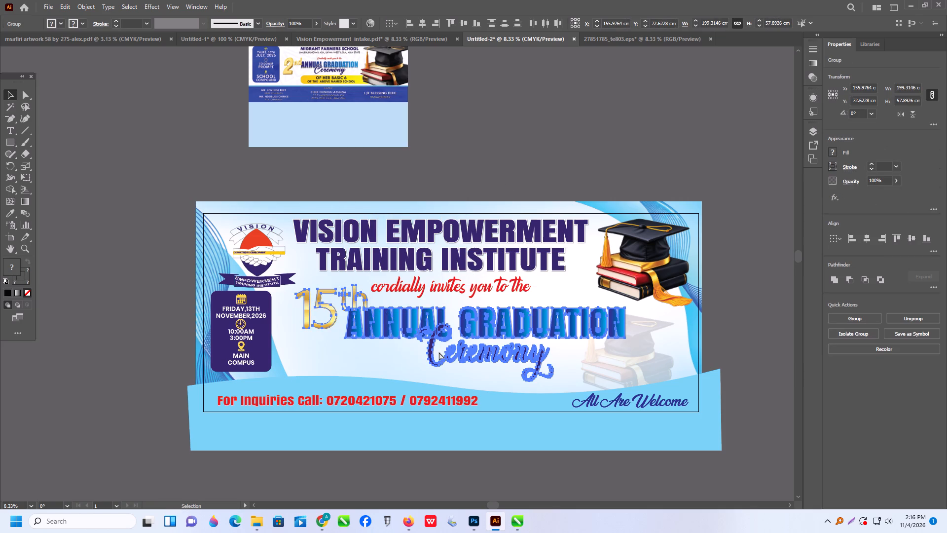
pyautogui.hotkey('ctrl', 'g')
# Scale down the grouped graduation heading and stretch it slightly wider, to about 177.4 cm wide by 48.4 cm high.
pyautogui.keyDown('shift'); pyautogui.moveTo(623, 380); pyautogui.dragTo(602, 376); pyautogui.keyUp('shift')
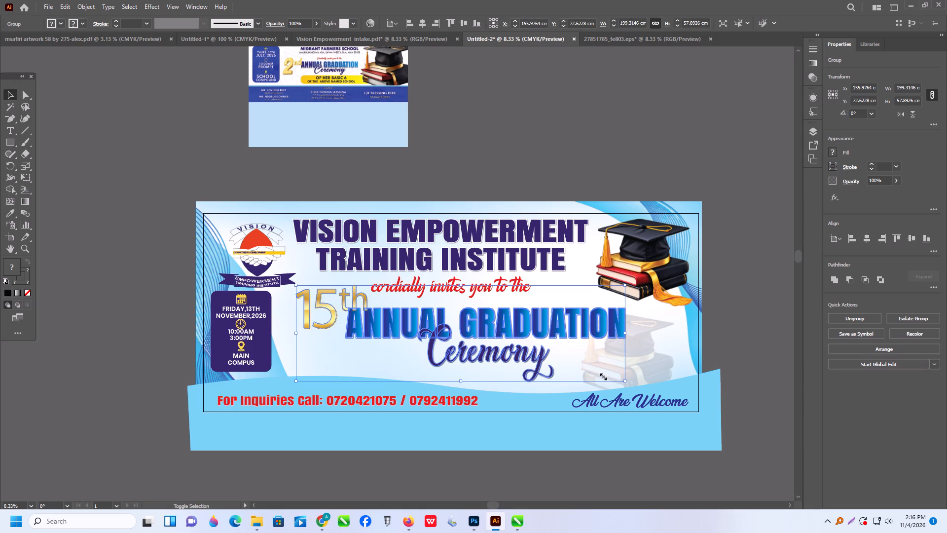
pyautogui.keyDown('shift'); pyautogui.moveTo(602, 376); pyautogui.dragTo(571, 366); pyautogui.keyUp('shift')
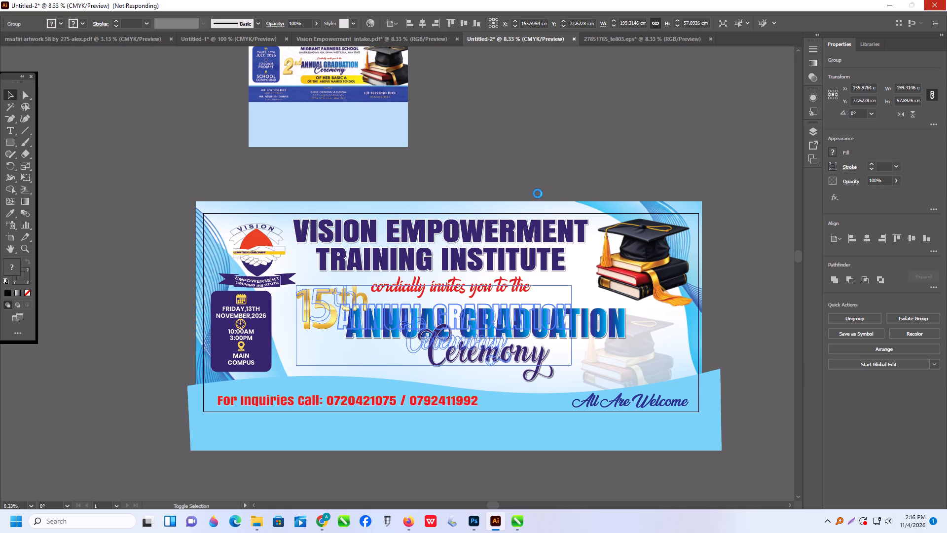
pyautogui.click(549, 175)
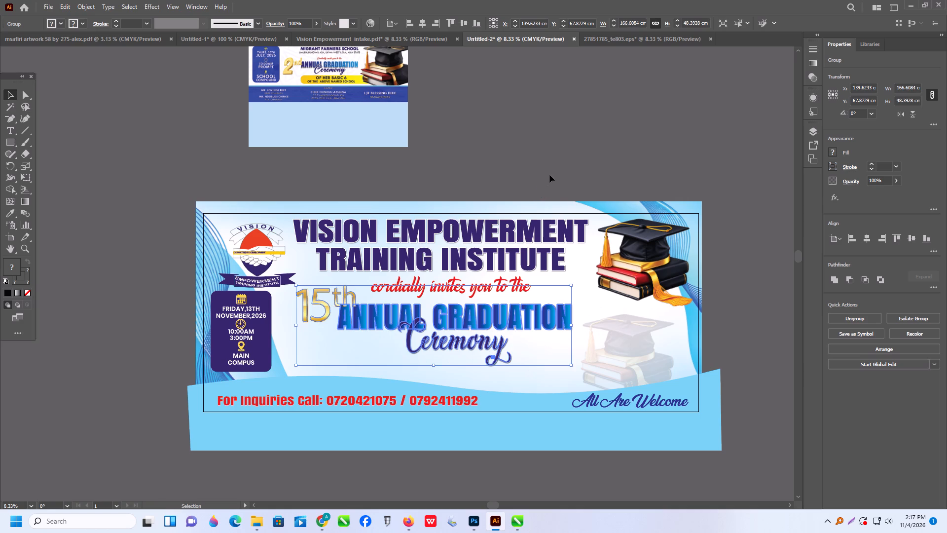
pyautogui.click(561, 313)
pyautogui.moveTo(574, 324); pyautogui.dragTo(589, 322)
pyautogui.click(565, 206)
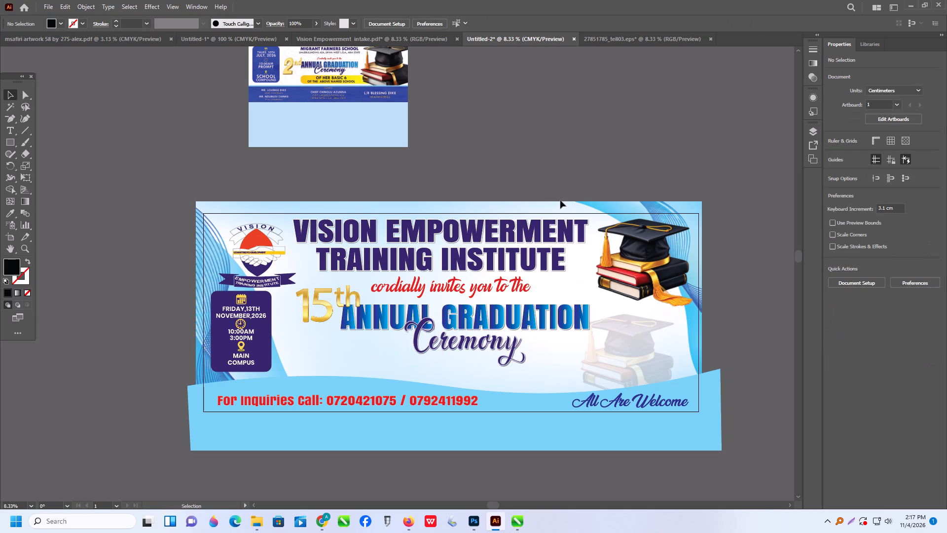
pyautogui.click(542, 185)
# Ungroup the "15th ANNUAL GRADUATION Ceremony" heading into its separate parts.
pyautogui.scroll(-1, 451, 260)
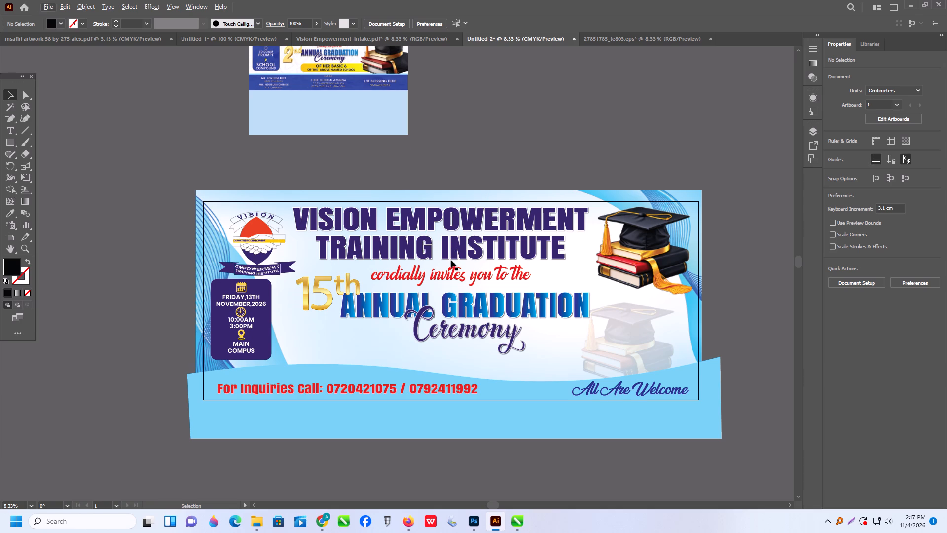
pyautogui.keyDown('alt'); pyautogui.scroll(1, 478, 355); pyautogui.keyUp('alt')
pyautogui.click(514, 349)
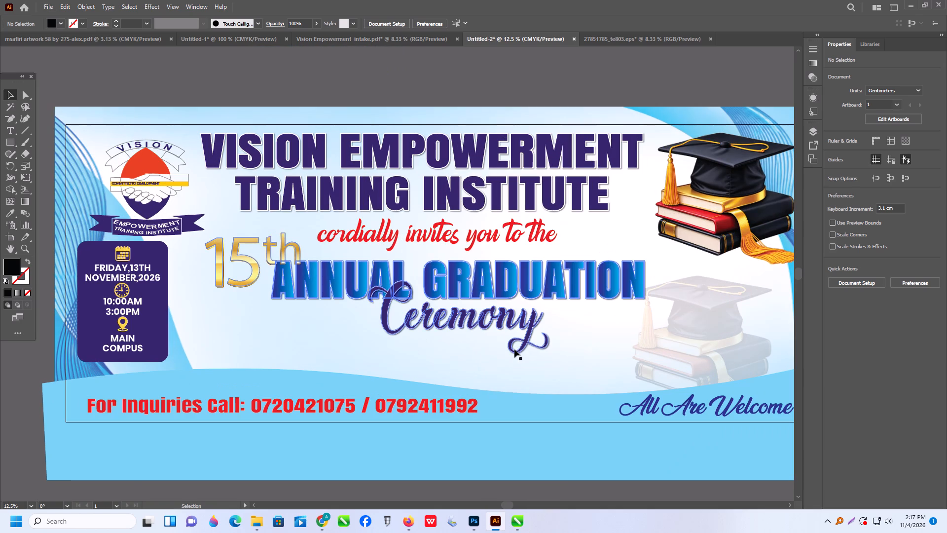
pyautogui.rightClick(514, 348)
pyautogui.click(550, 257)
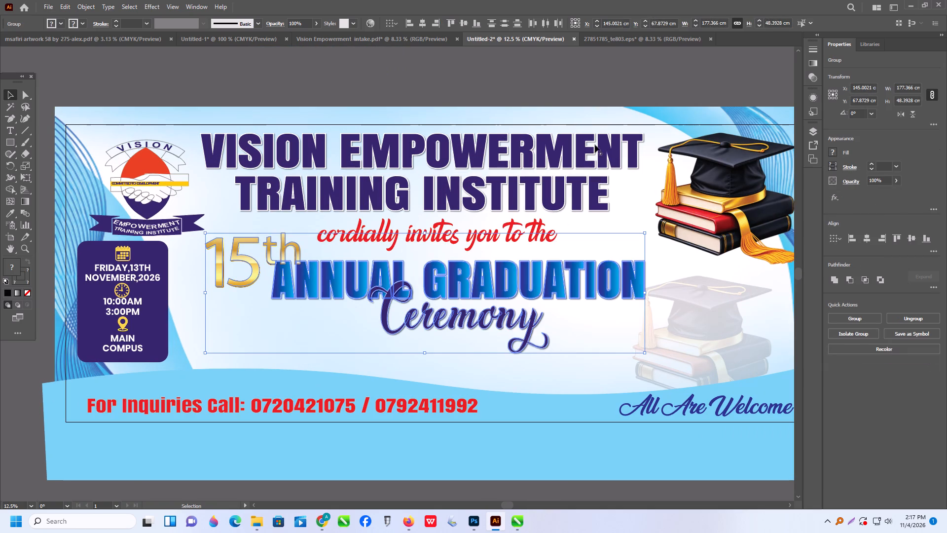
pyautogui.click(603, 105)
# Scale the "Ceremony" lettering down slightly, keeping its upper-left corner in place.
pyautogui.click(536, 319)
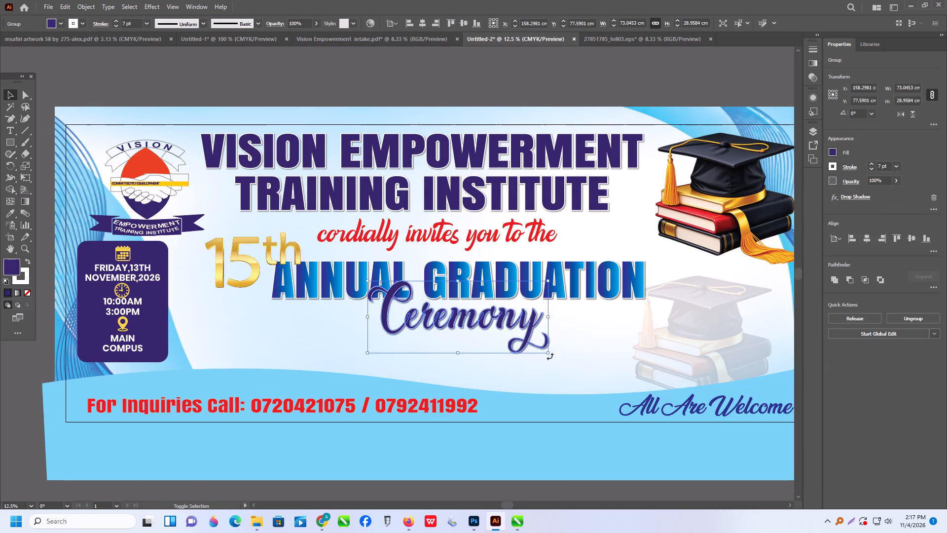
pyautogui.keyDown('shift'); pyautogui.moveTo(549, 355); pyautogui.dragTo(530, 348); pyautogui.keyUp('shift')
pyautogui.click(434, 92)
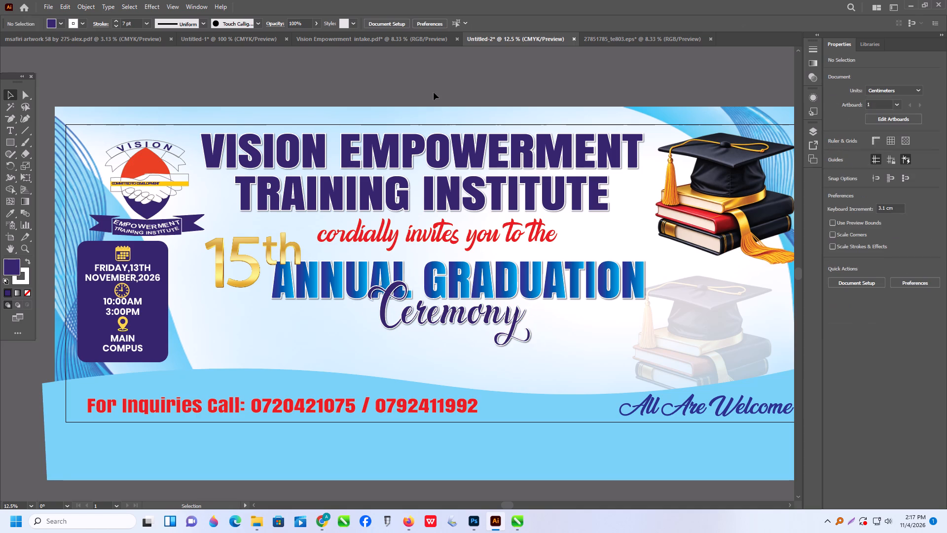
# Draw a purple rectangle about 144.6 by 12.7 cm below "Ceremony" and round its corners to about 3.6 cm.
pyautogui.click(10, 142)
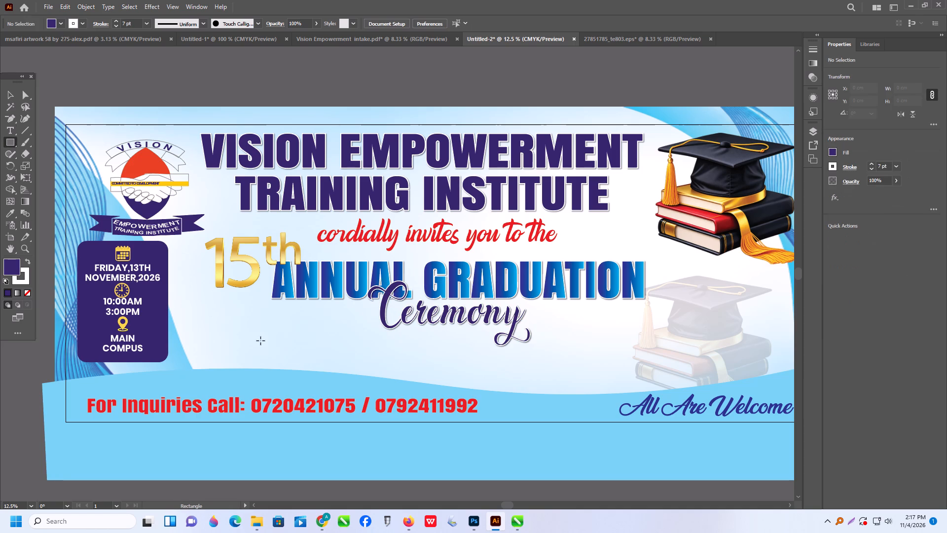
pyautogui.moveTo(262, 341); pyautogui.dragTo(613, 374)
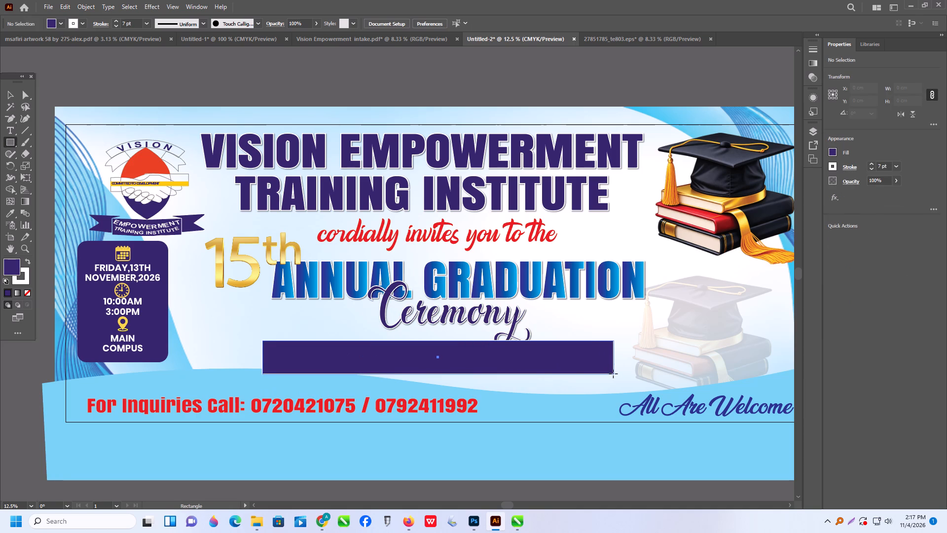
pyautogui.moveTo(613, 374); pyautogui.dragTo(621, 372)
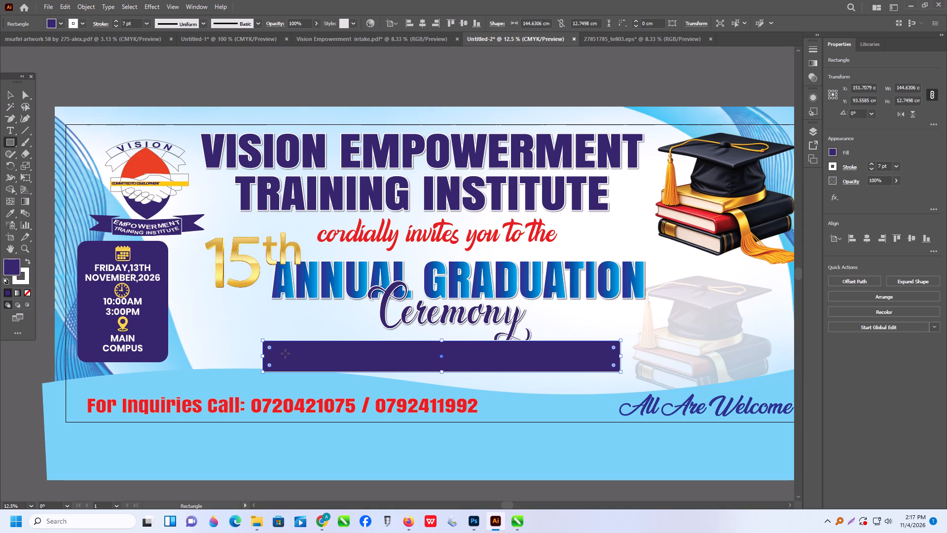
pyautogui.moveTo(267, 347); pyautogui.dragTo(272, 349)
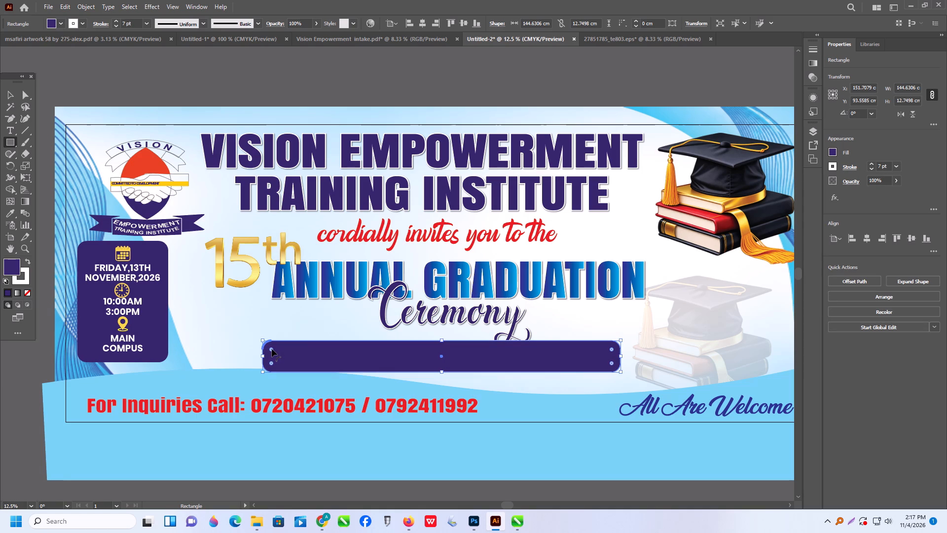
pyautogui.click(5, 93)
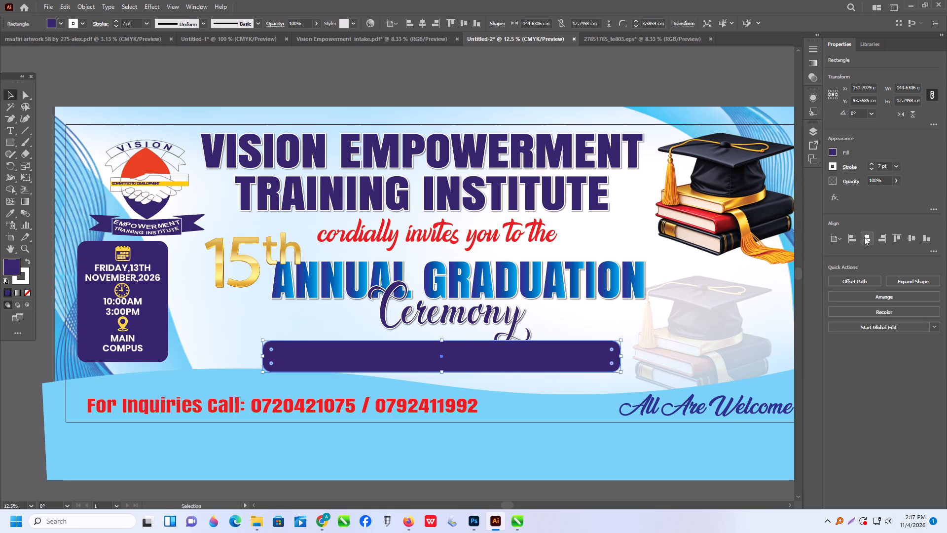
# Centre the purple rounded bar horizontally on the artboard.
pyautogui.click(865, 237)
# Recolour the rounded bar with the logo's orange-red and reduce its corner radius to about 1.25 cm.
pyautogui.click(10, 210)
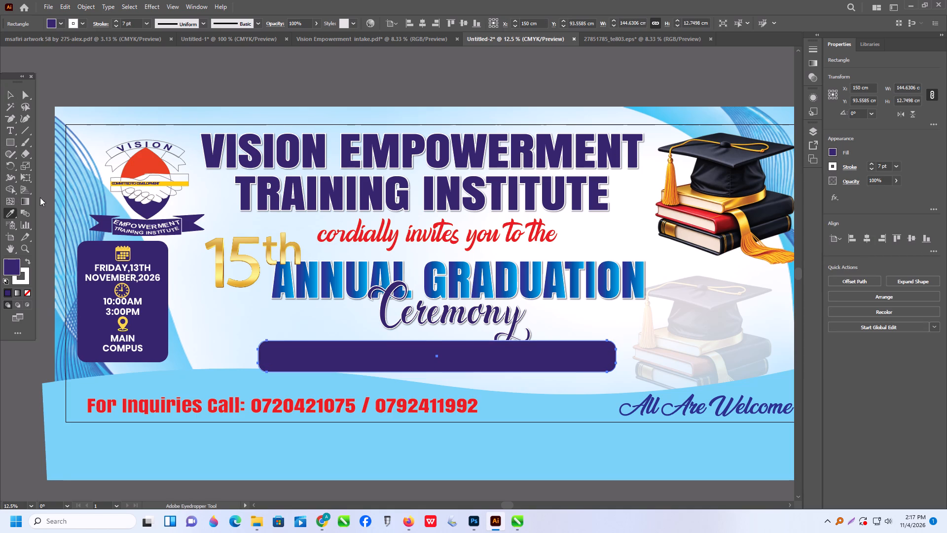
pyautogui.click(148, 164)
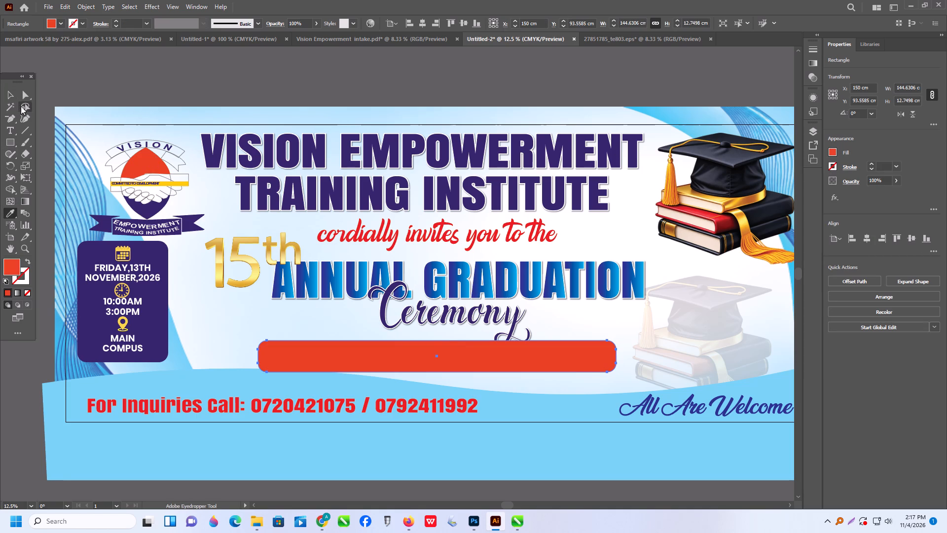
pyautogui.click(7, 92)
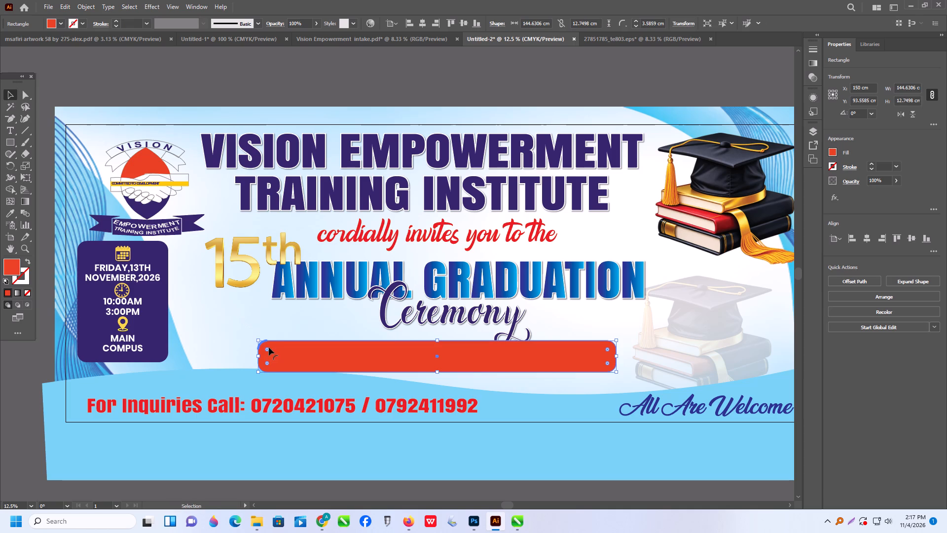
pyautogui.moveTo(269, 347); pyautogui.dragTo(260, 345)
# Delete the "2nd Annual Graduation" reference banner image above the artboard.
pyautogui.keyDown('alt'); pyautogui.scroll(-2, 373, 354); pyautogui.keyUp('alt')
pyautogui.scroll(-2, 400, 322)
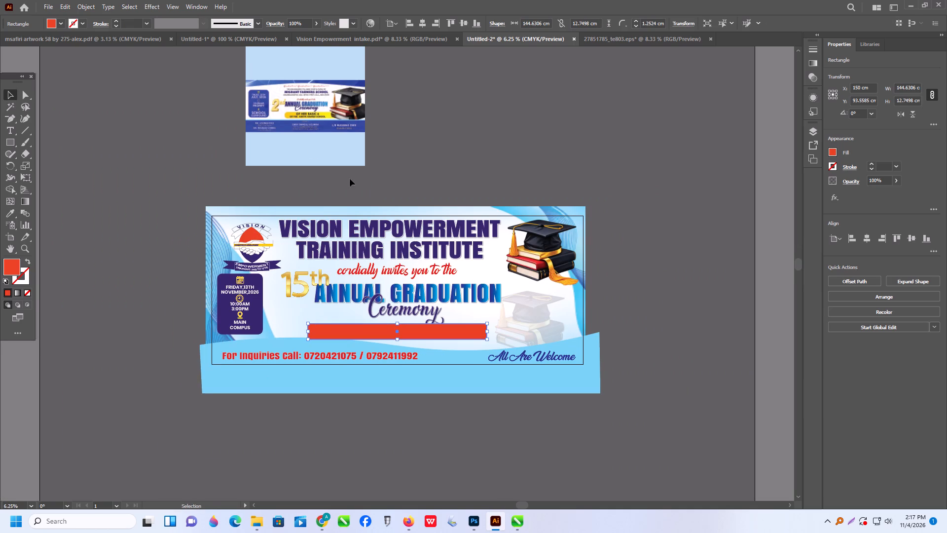
pyautogui.click(296, 133)
pyautogui.press('Delete')
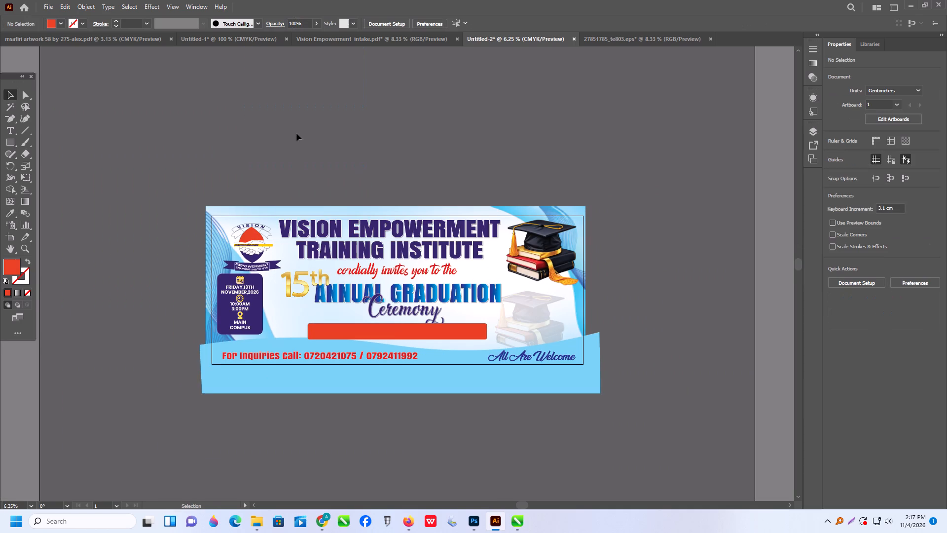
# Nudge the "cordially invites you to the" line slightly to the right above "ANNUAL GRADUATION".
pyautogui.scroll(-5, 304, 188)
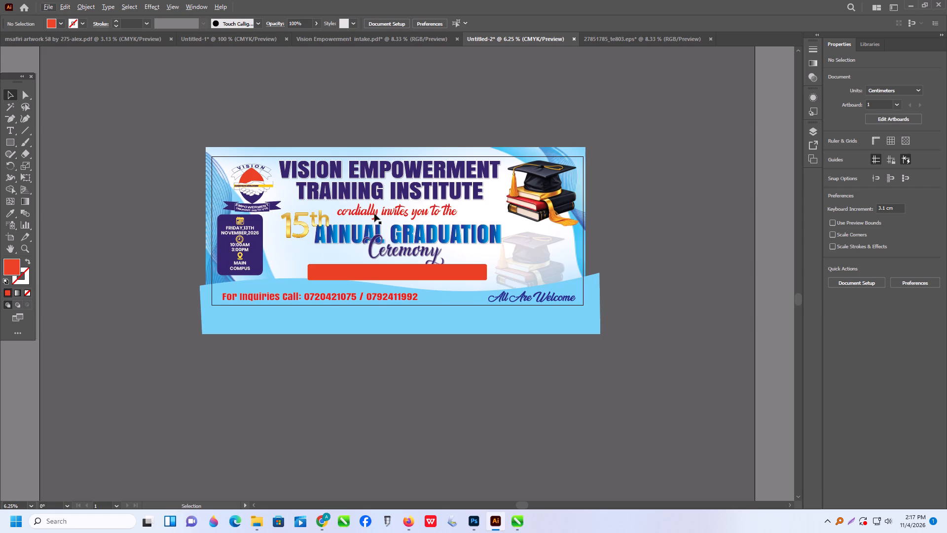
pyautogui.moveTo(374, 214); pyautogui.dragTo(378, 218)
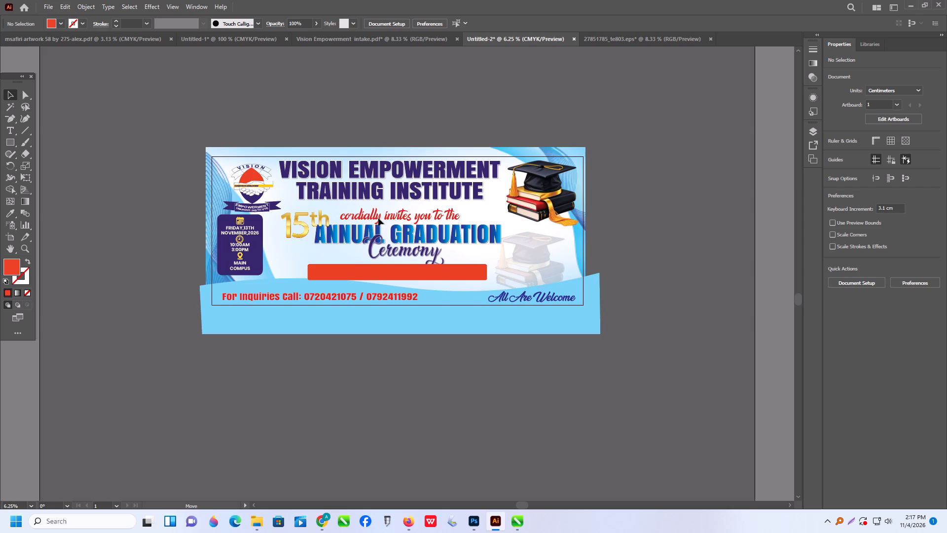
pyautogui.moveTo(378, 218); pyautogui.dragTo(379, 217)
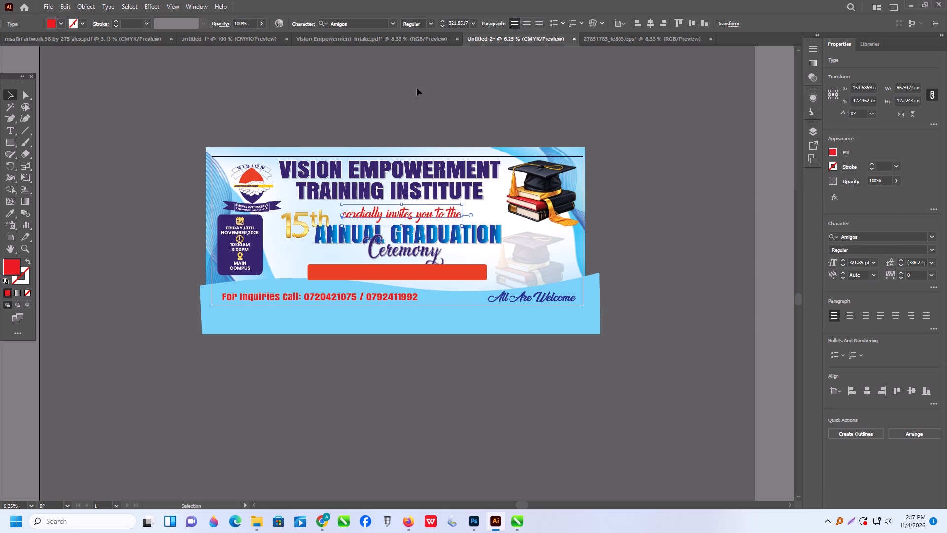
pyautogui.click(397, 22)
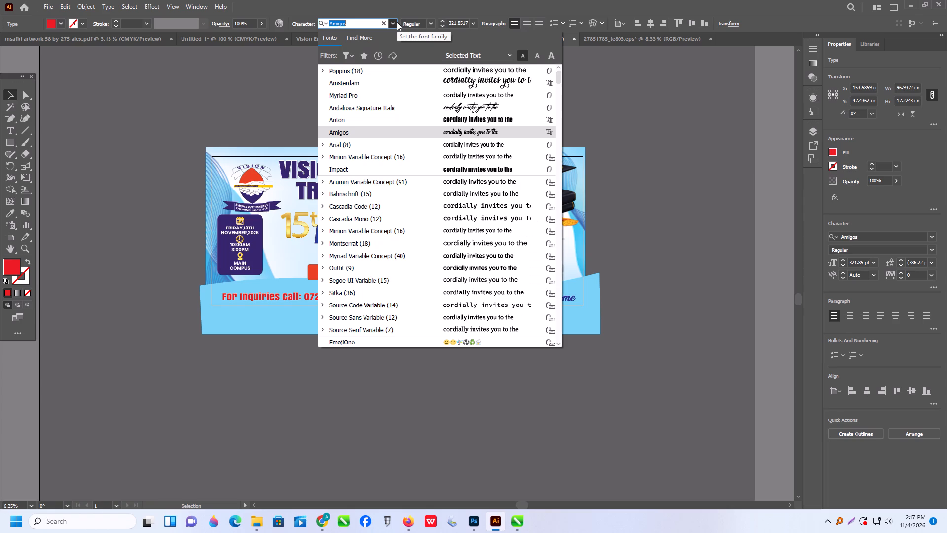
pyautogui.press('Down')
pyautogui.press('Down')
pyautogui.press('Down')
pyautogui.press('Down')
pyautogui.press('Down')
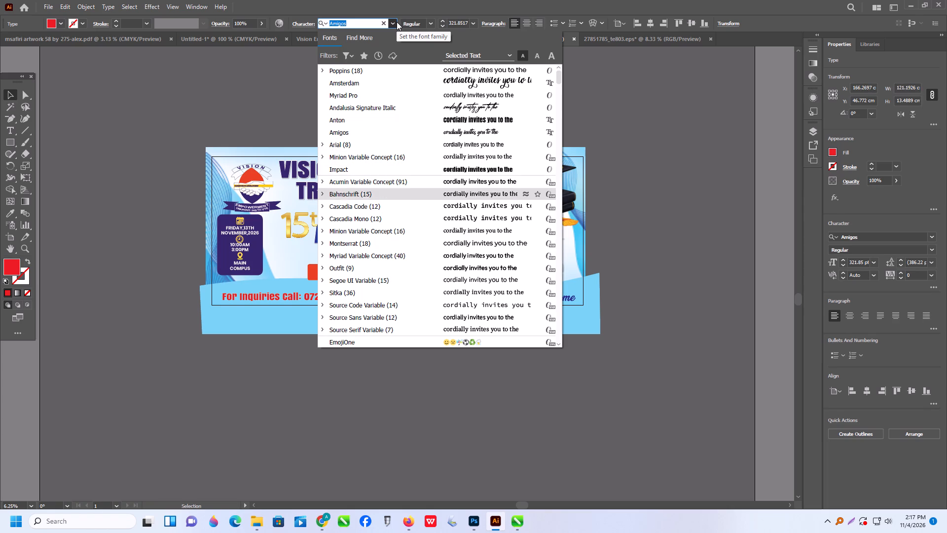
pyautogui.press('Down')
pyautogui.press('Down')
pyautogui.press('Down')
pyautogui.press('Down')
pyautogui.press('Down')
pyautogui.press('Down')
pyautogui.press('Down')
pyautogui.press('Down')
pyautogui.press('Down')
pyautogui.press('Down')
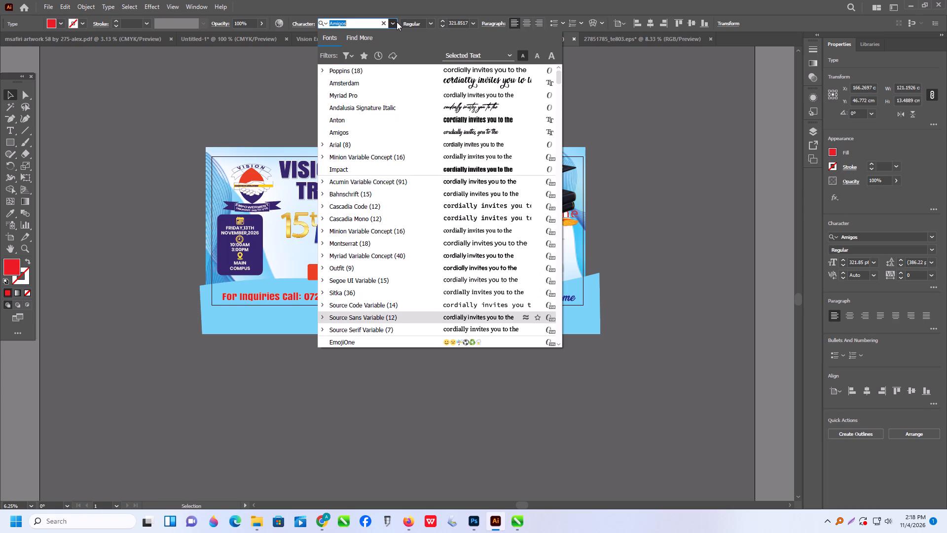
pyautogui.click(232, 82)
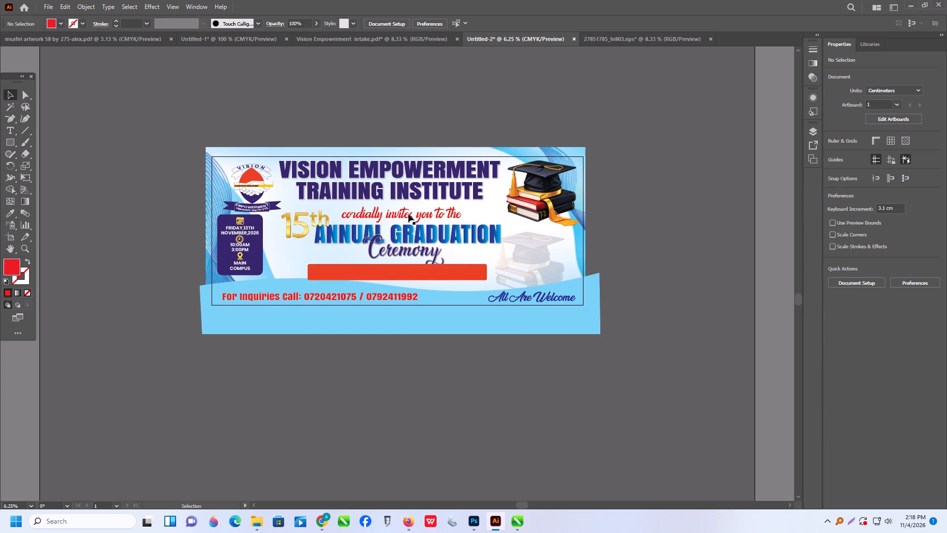
# Duplicate the "cordially invites you to the" line onto the empty canvas beside the banner.
pyautogui.click(408, 214)
pyautogui.keyDown('alt'); pyautogui.moveTo(403, 216); pyautogui.dragTo(114, 245); pyautogui.keyUp('alt')
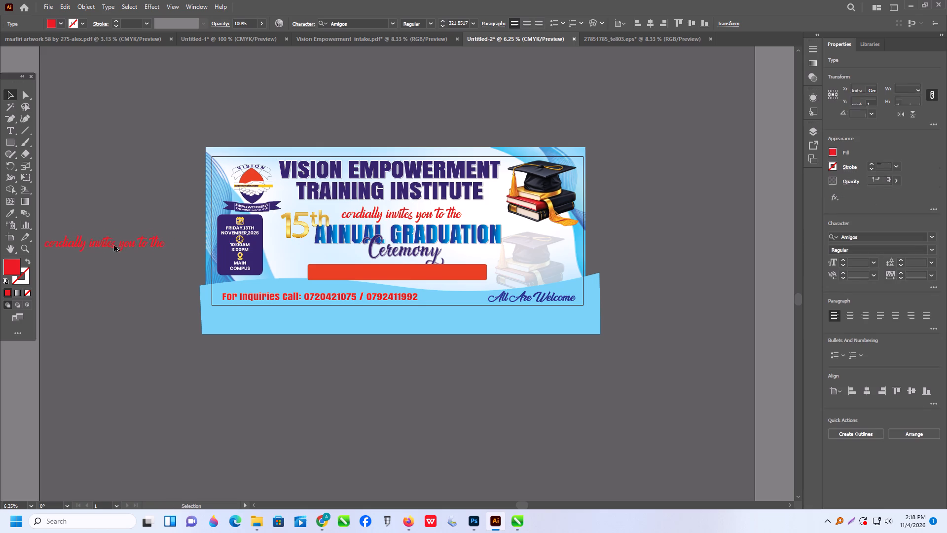
pyautogui.keyDown('alt'); pyautogui.moveTo(114, 245); pyautogui.dragTo(122, 245); pyautogui.keyUp('alt')
# Change the duplicated "cordially invites you to the" line's font to Ananda Black Personal Use Regular.
pyautogui.click(391, 29)
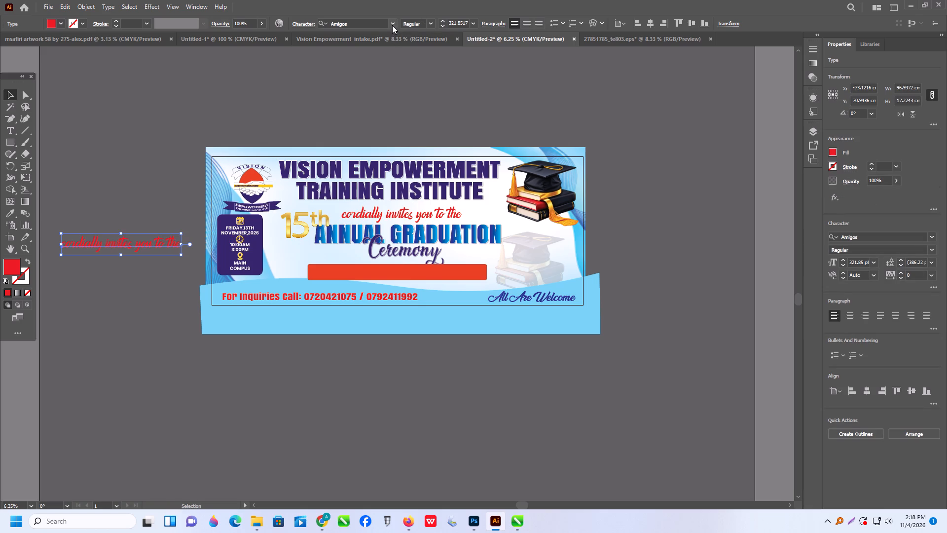
pyautogui.click(392, 25)
pyautogui.press('Down')
pyautogui.press('Down')
pyautogui.press('Down')
pyautogui.press('Down')
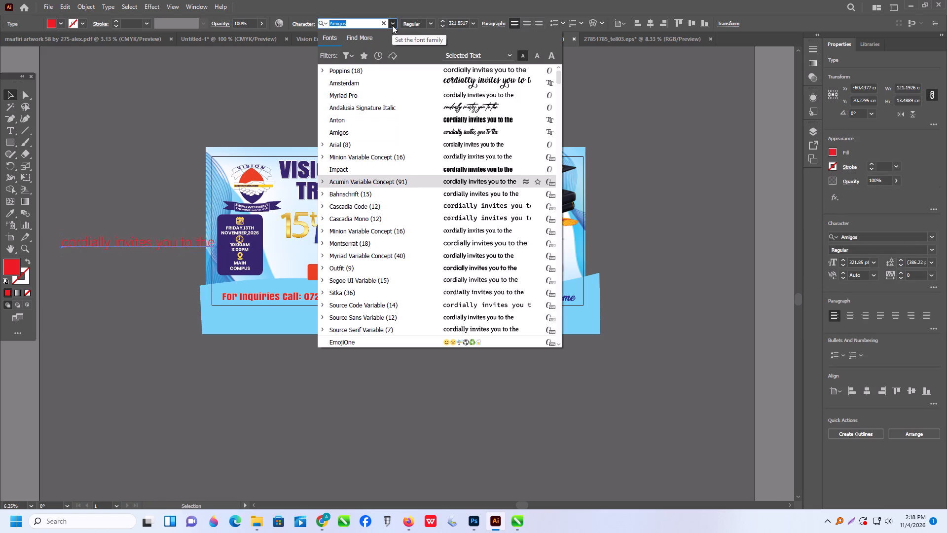
pyautogui.press('Down')
pyautogui.press('Down')
pyautogui.press('Down')
pyautogui.press('Down')
pyautogui.press('Down')
pyautogui.press('Down')
pyautogui.press('Down')
pyautogui.press('Down')
pyautogui.press('Down')
pyautogui.press('Down')
pyautogui.press('Down')
pyautogui.press('Down')
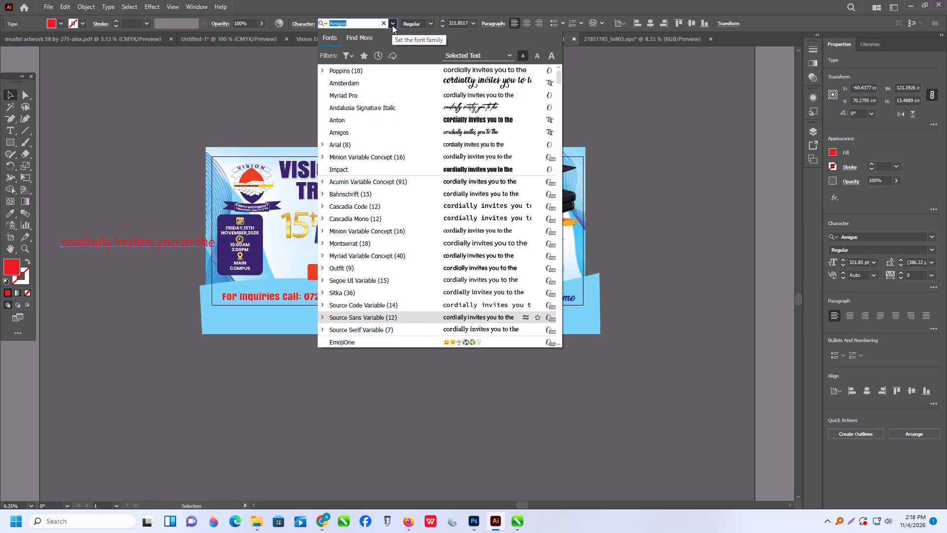
pyautogui.press('Down')
pyautogui.press('Down')
pyautogui.press('Down')
pyautogui.press('Down')
pyautogui.press('Down')
pyautogui.press('Down')
pyautogui.press('Down')
pyautogui.press('Down')
pyautogui.press('Down')
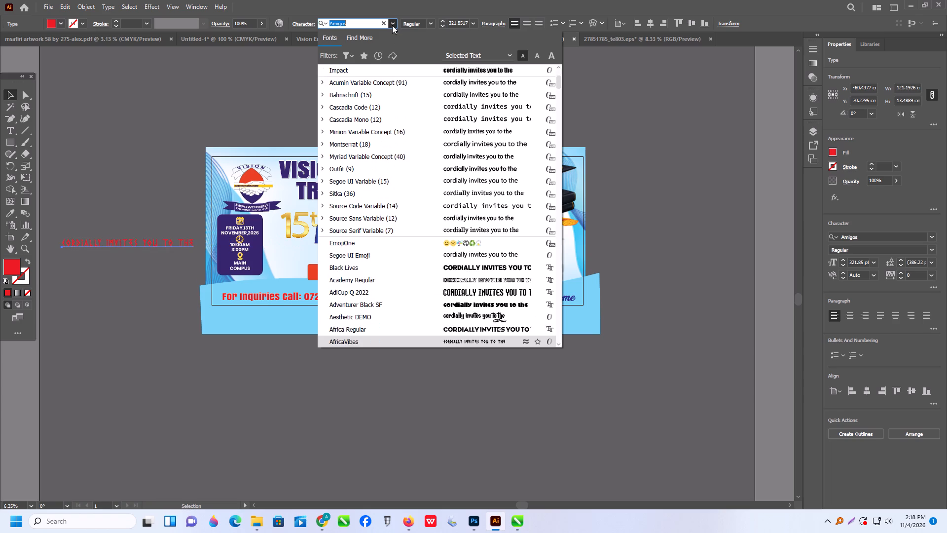
pyautogui.press('Down')
pyautogui.press('Down')
pyautogui.press('Down')
pyautogui.press('Down')
pyautogui.press('Down')
pyautogui.press('Down')
pyautogui.press('Down')
pyautogui.press('Down')
pyautogui.press('Down')
pyautogui.press('Down')
pyautogui.press('Down')
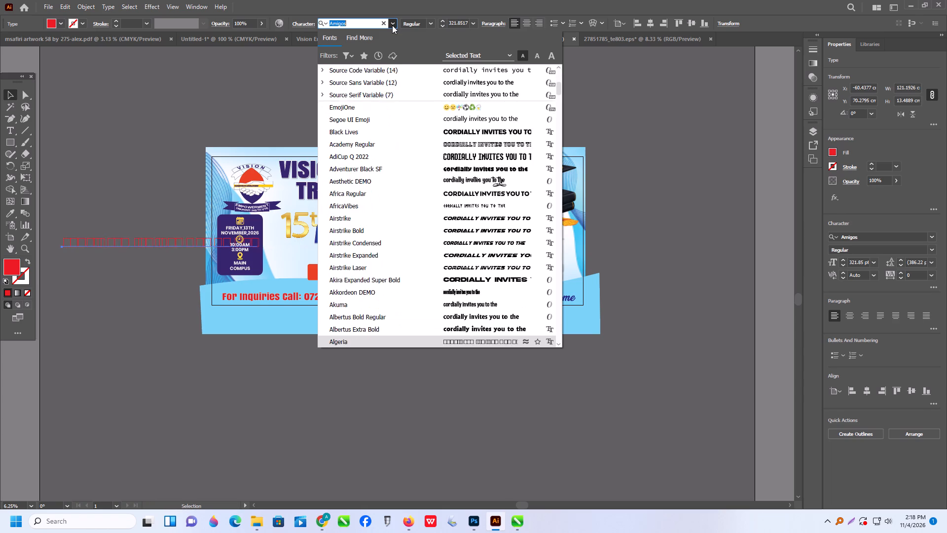
pyautogui.press('Down')
pyautogui.press('Down')
pyautogui.press('Down')
pyautogui.press('Down')
pyautogui.press('Down')
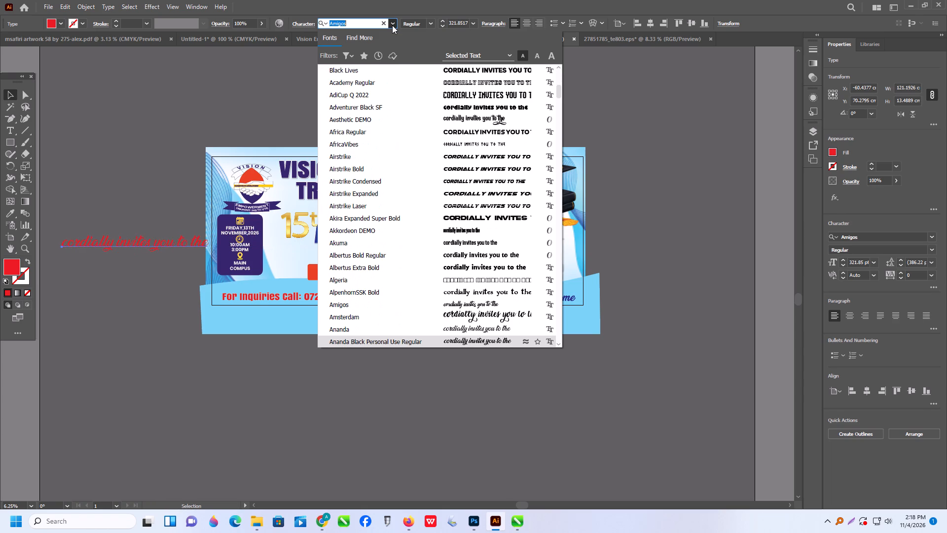
pyautogui.press('Up')
pyautogui.press('Down')
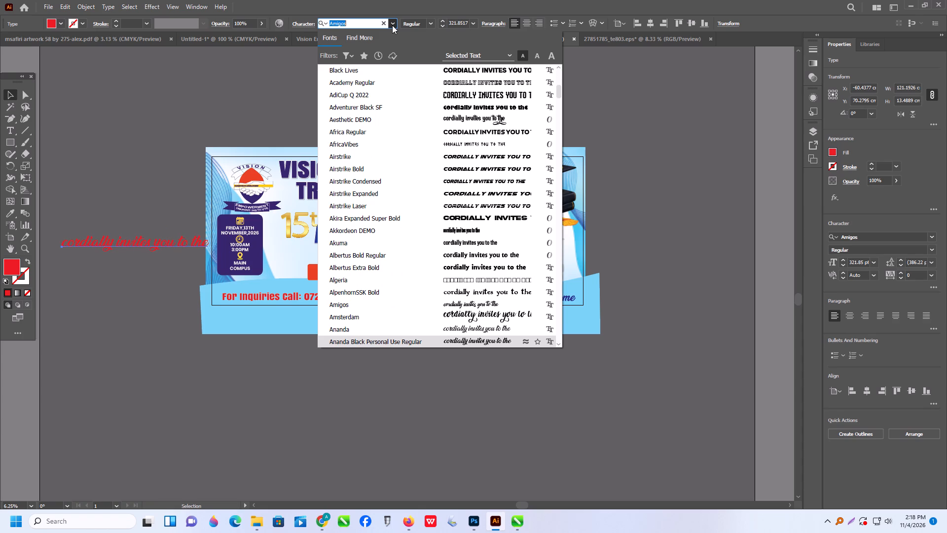
pyautogui.press('Return')
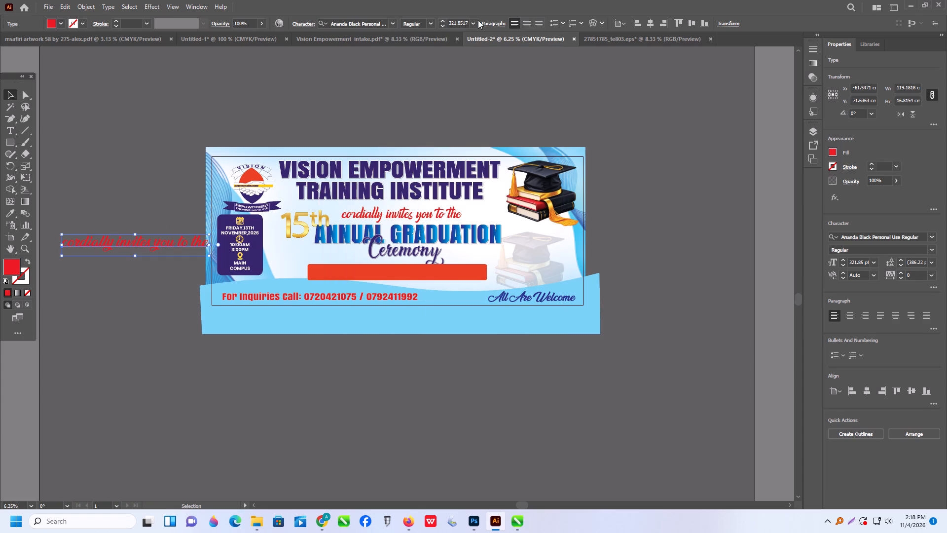
# Replace the original "cordially invites you to the" line on the banner with the restyled copy, placed above "ANNUAL GRADUATION".
pyautogui.click(401, 216)
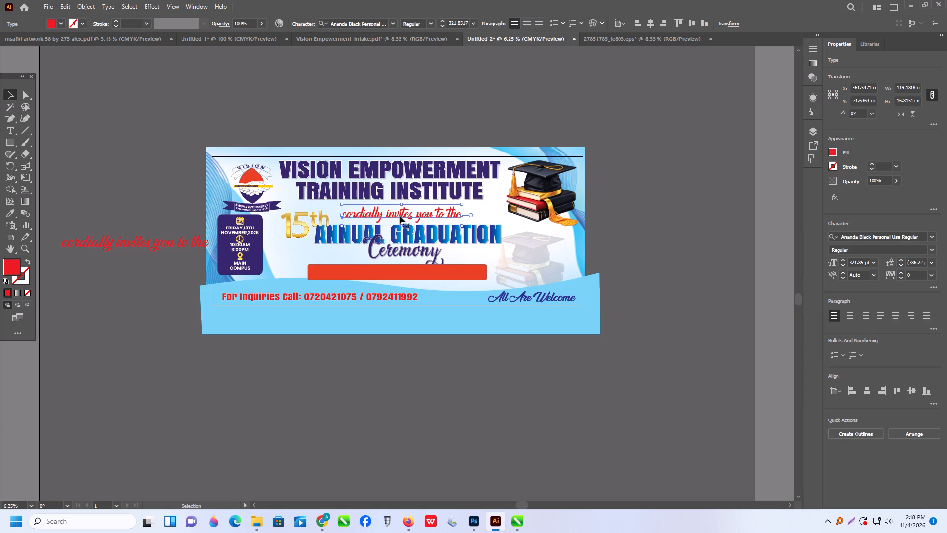
pyautogui.press('Delete')
pyautogui.moveTo(153, 246); pyautogui.dragTo(431, 217)
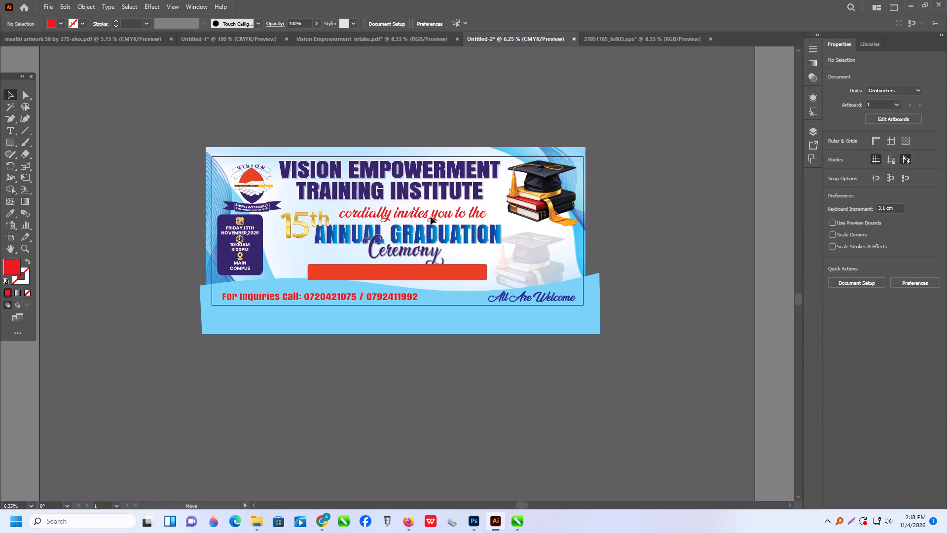
pyautogui.moveTo(431, 217); pyautogui.dragTo(427, 217)
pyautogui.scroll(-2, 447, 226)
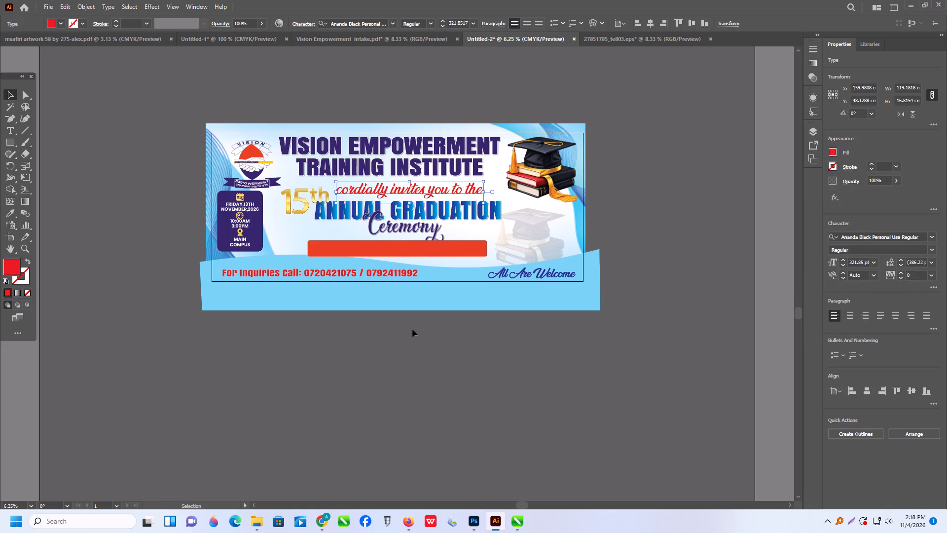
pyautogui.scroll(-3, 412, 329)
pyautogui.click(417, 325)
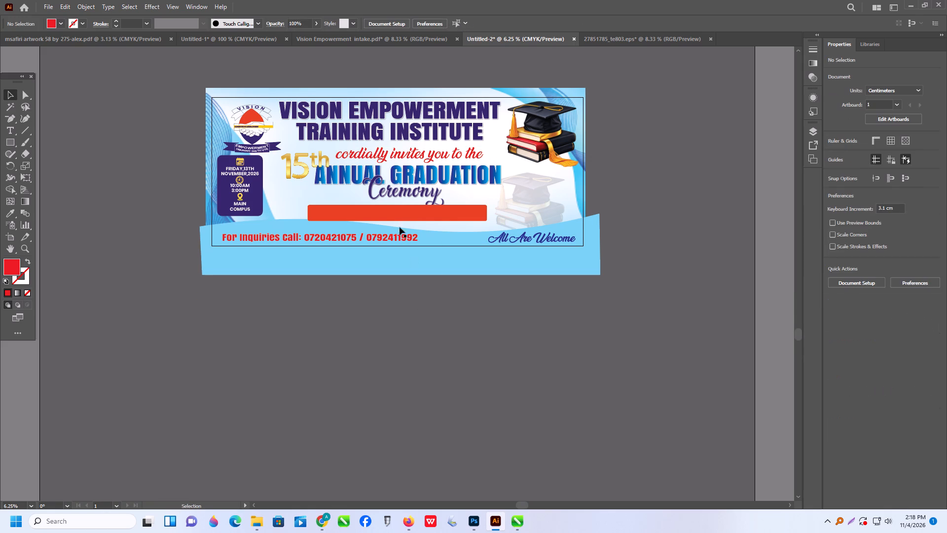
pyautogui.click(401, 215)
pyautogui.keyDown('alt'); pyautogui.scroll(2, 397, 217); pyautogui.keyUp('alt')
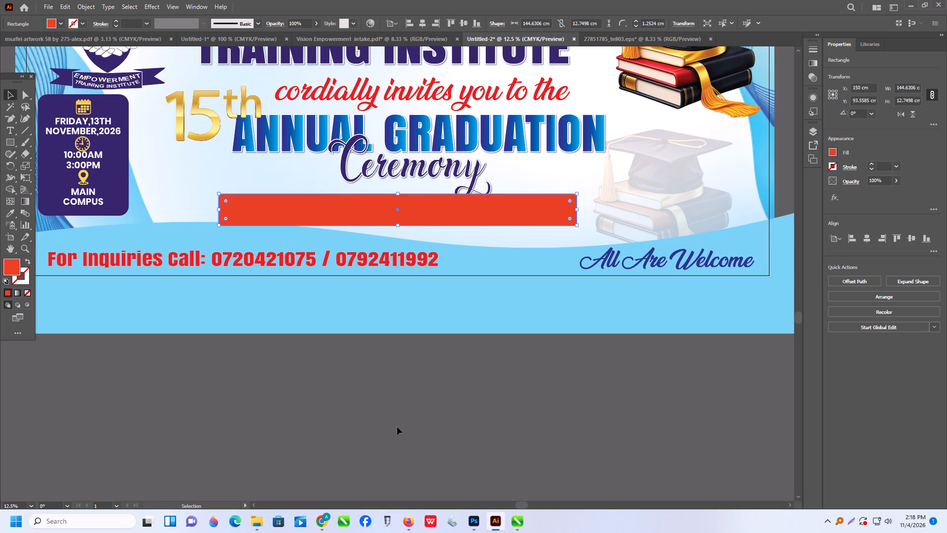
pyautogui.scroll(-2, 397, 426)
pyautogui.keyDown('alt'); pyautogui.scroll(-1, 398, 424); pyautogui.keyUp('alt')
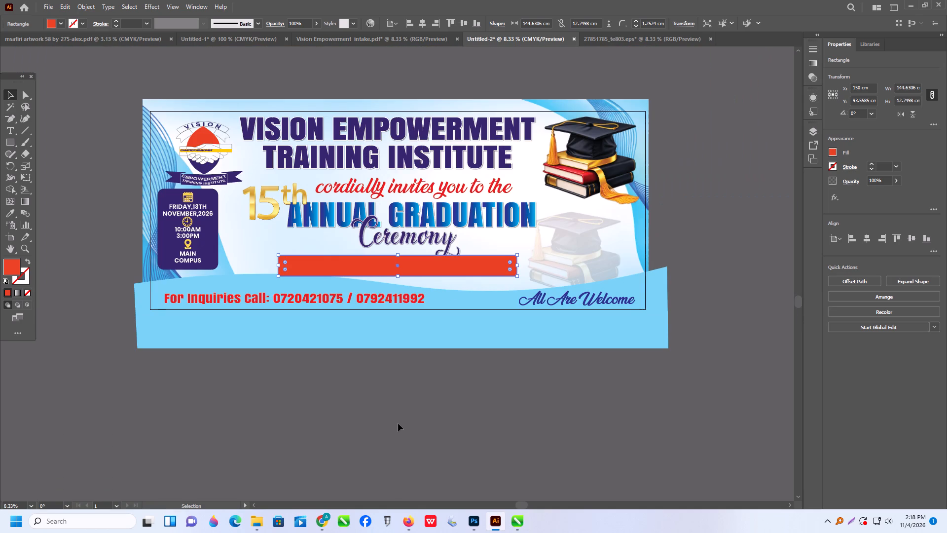
# Move the light-blue wavy footer shape off the banner onto the empty canvas below it.
pyautogui.moveTo(365, 336); pyautogui.dragTo(374, 481)
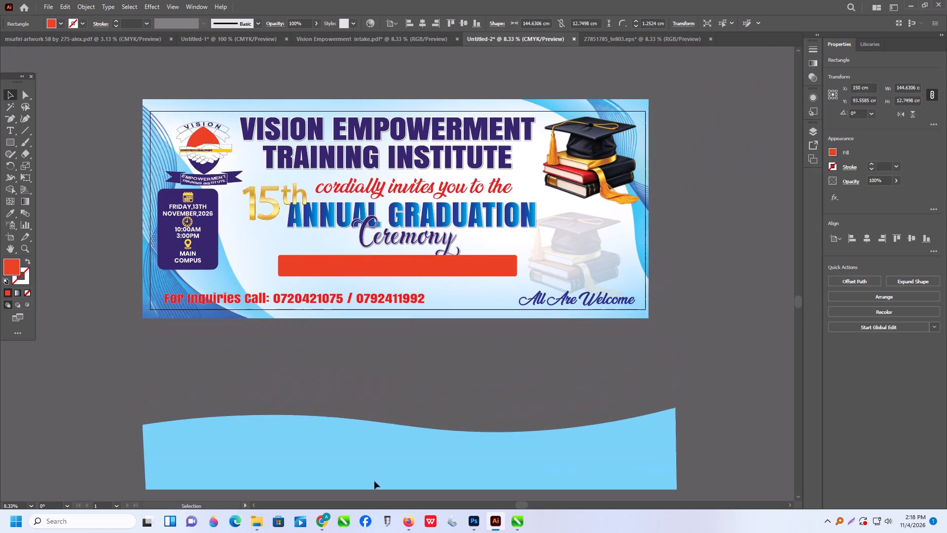
pyautogui.moveTo(374, 481); pyautogui.dragTo(374, 480)
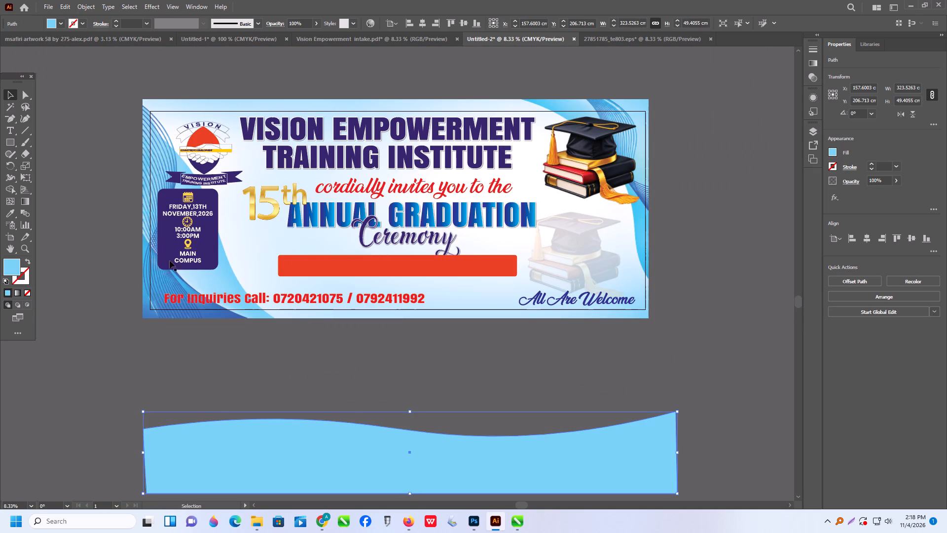
# Draw a light-blue footer rectangle about 302.7 by 28.1 cm across the banner's lower edge and centre it horizontally on the artboard.
pyautogui.click(9, 145)
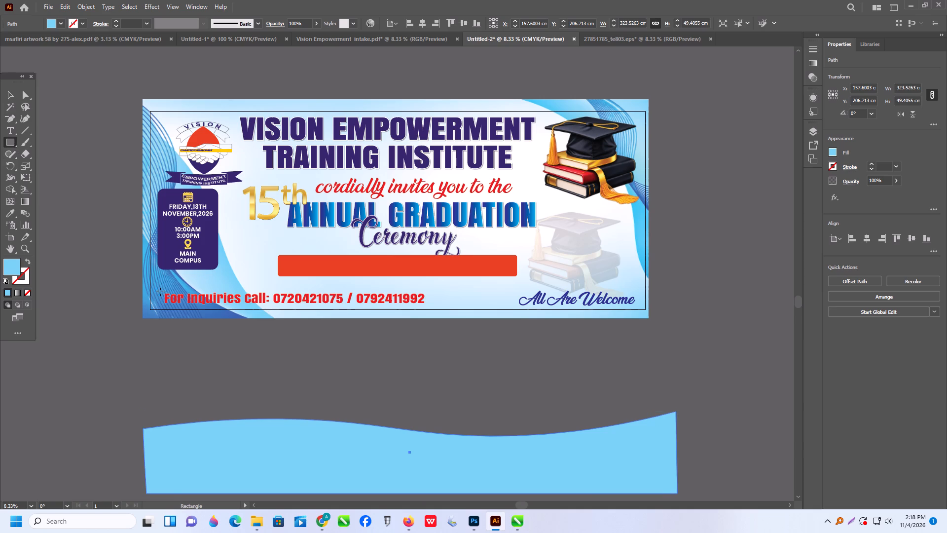
pyautogui.moveTo(150, 290); pyautogui.dragTo(649, 337)
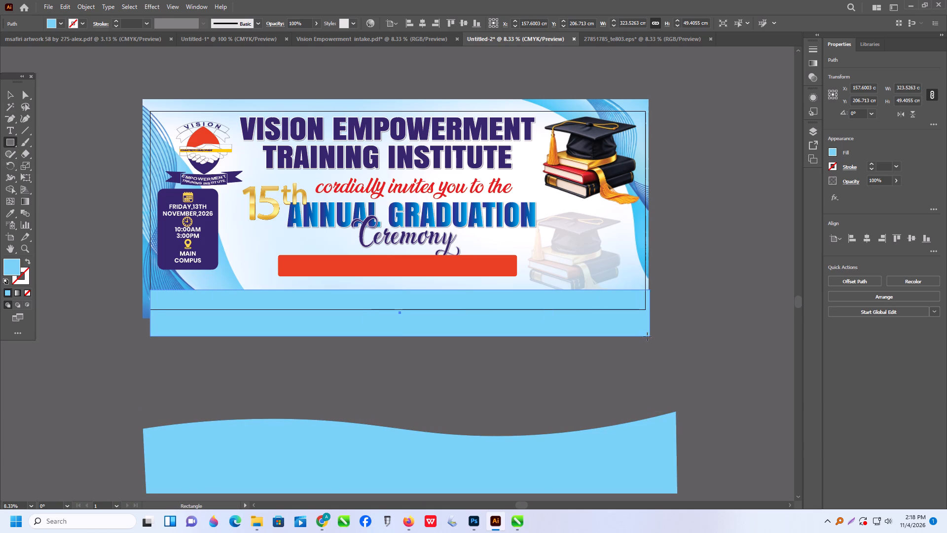
pyautogui.click(10, 97)
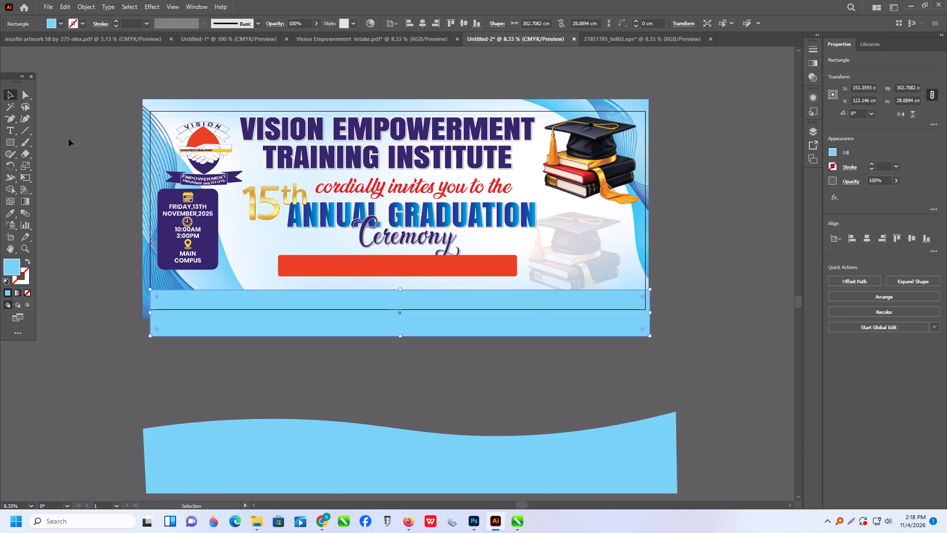
pyautogui.click(872, 237)
pyautogui.click(720, 346)
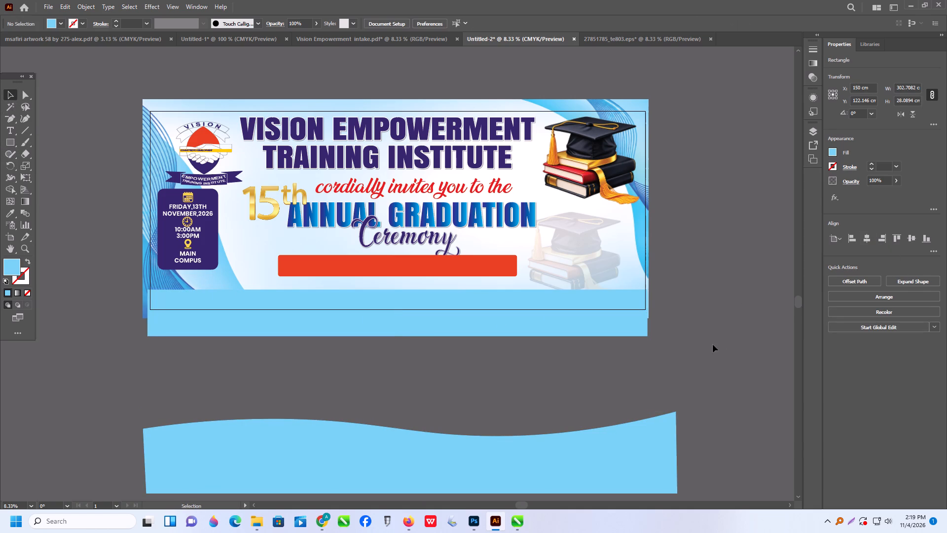
# Recolour the light-blue footer rectangle with the dark purple fill sampled from the date-and-venue box.
pyautogui.keyDown('alt'); pyautogui.scroll(1, 416, 331); pyautogui.keyUp('alt')
pyautogui.keyDown('alt'); pyautogui.scroll(-1, 429, 333); pyautogui.keyUp('alt')
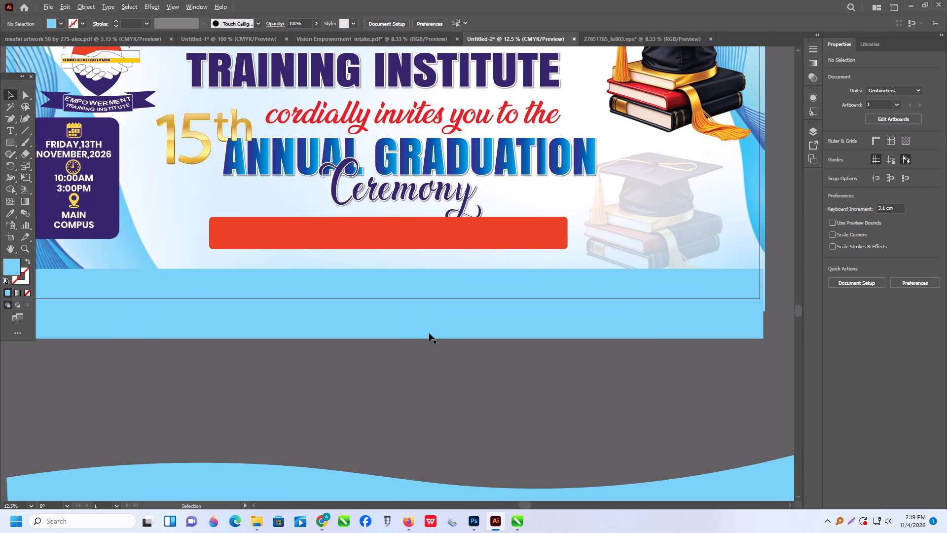
pyautogui.keyDown('alt'); pyautogui.scroll(-1, 429, 333); pyautogui.keyUp('alt')
pyautogui.click(433, 334)
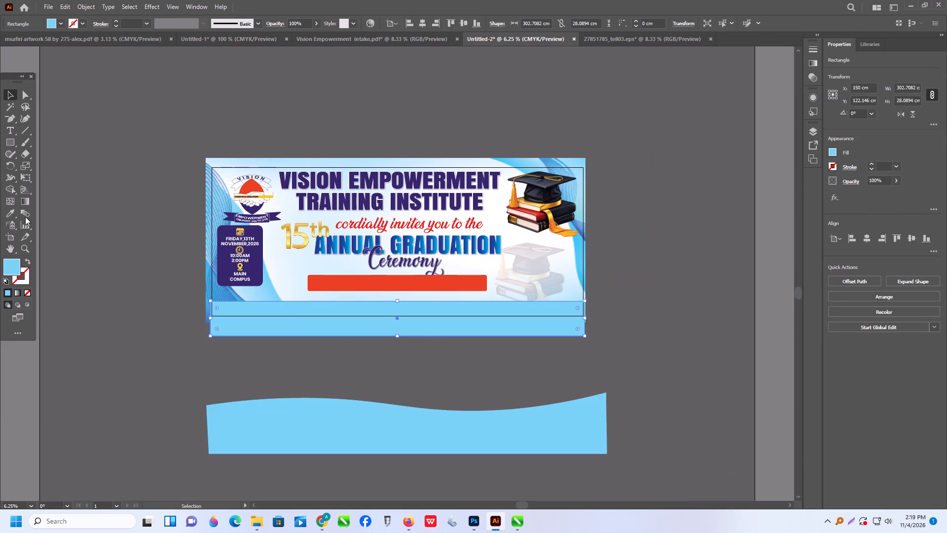
pyautogui.click(10, 210)
pyautogui.click(223, 266)
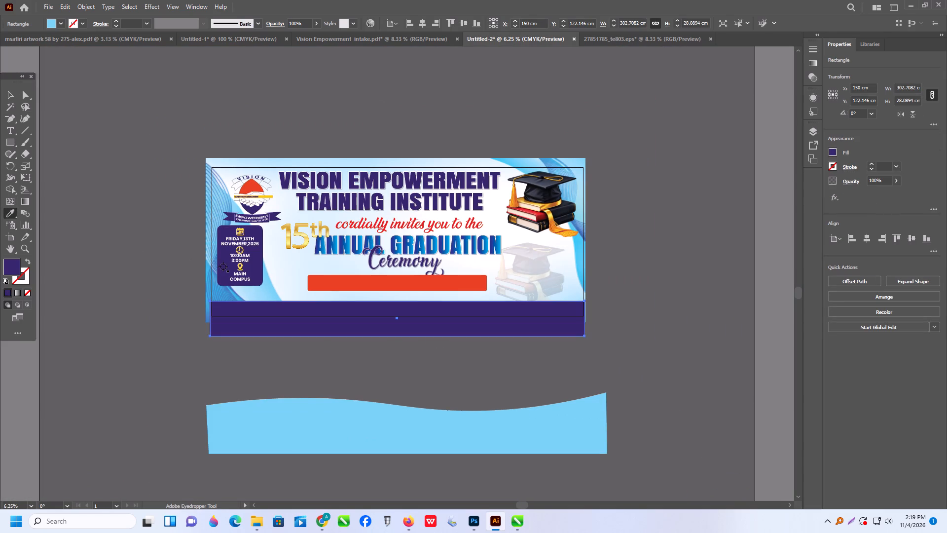
pyautogui.click(6, 92)
# Delete the light-blue wavy shape on the empty canvas below the banner.
pyautogui.keyDown('alt'); pyautogui.scroll(1, 291, 369); pyautogui.keyUp('alt')
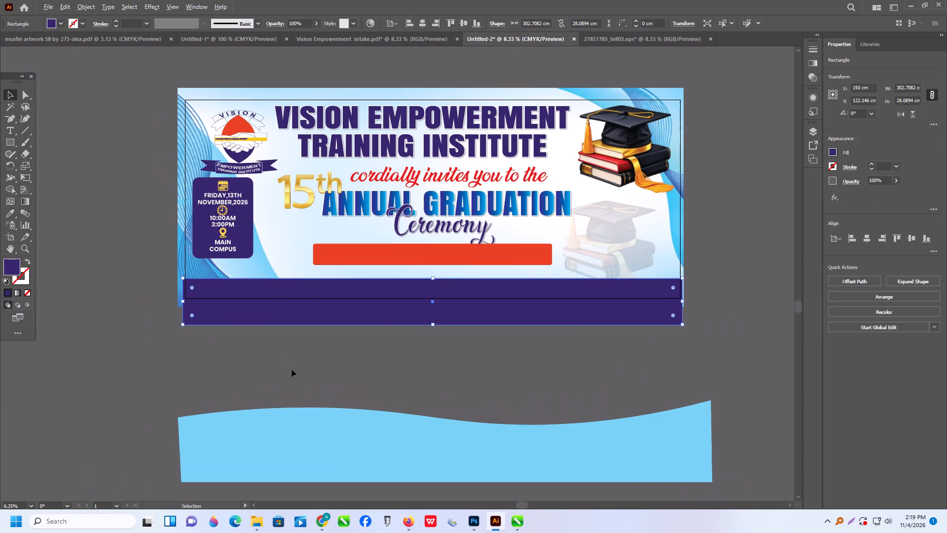
pyautogui.click(343, 438)
pyautogui.press('Delete')
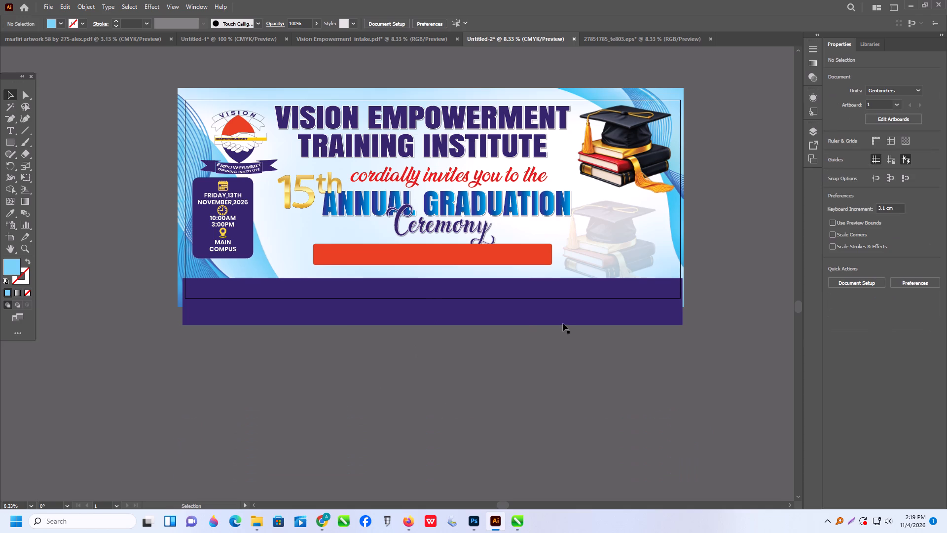
# Move the purple footer rectangle down off the banner and bring the inquiries line and "All Are Welcome" text to the front.
pyautogui.moveTo(517, 307); pyautogui.dragTo(517, 341)
pyautogui.click(438, 291)
pyautogui.keyDown('shift'); pyautogui.click(568, 289); pyautogui.keyUp('shift')
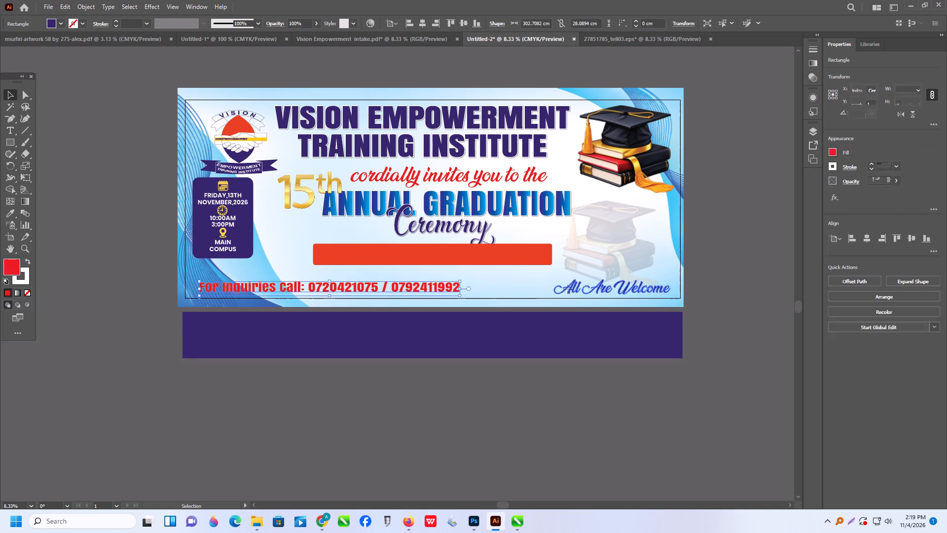
pyautogui.rightClick(568, 289)
pyautogui.click(608, 247)
pyautogui.click(609, 241)
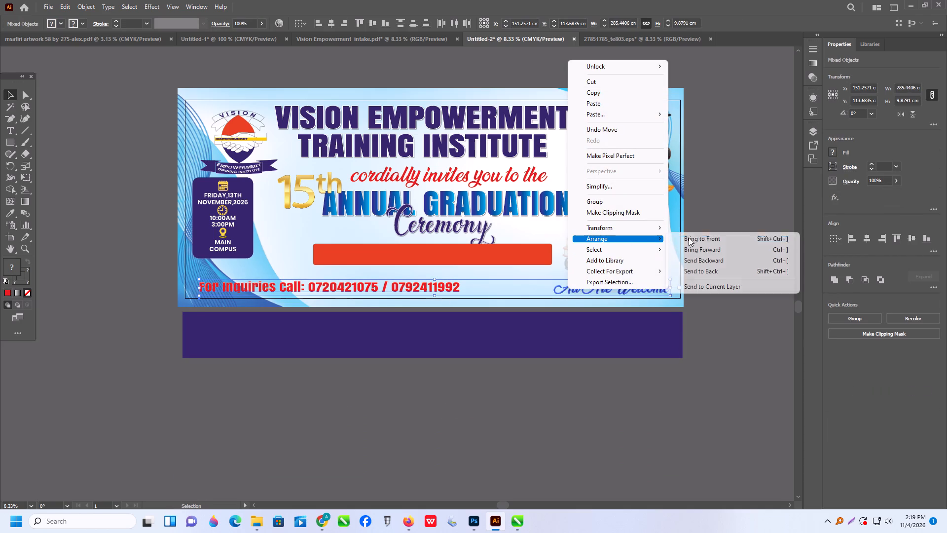
pyautogui.click(706, 237)
# Move the purple rectangle back up behind the footer texts on the banner's lower edge and centre it horizontally on the artboard.
pyautogui.moveTo(502, 349); pyautogui.dragTo(504, 312)
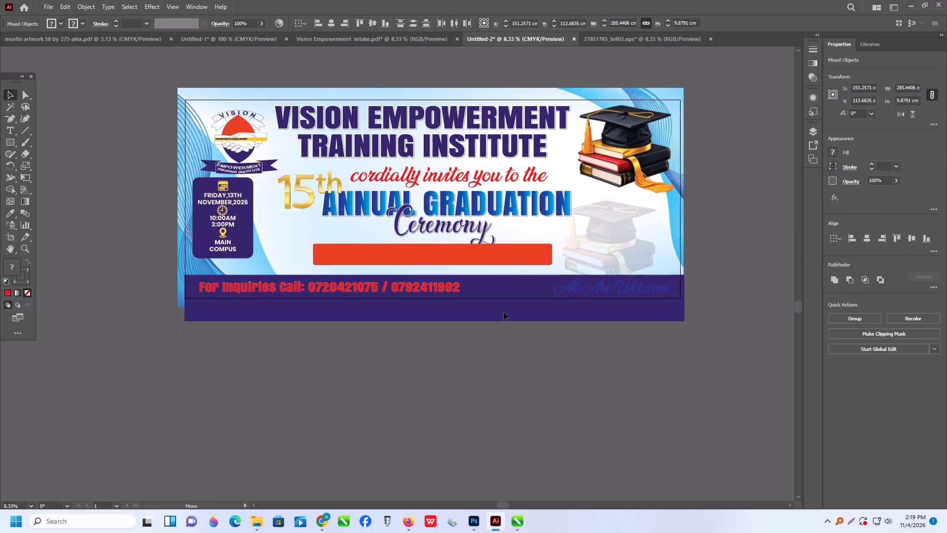
pyautogui.moveTo(504, 312); pyautogui.dragTo(503, 312)
pyautogui.click(865, 239)
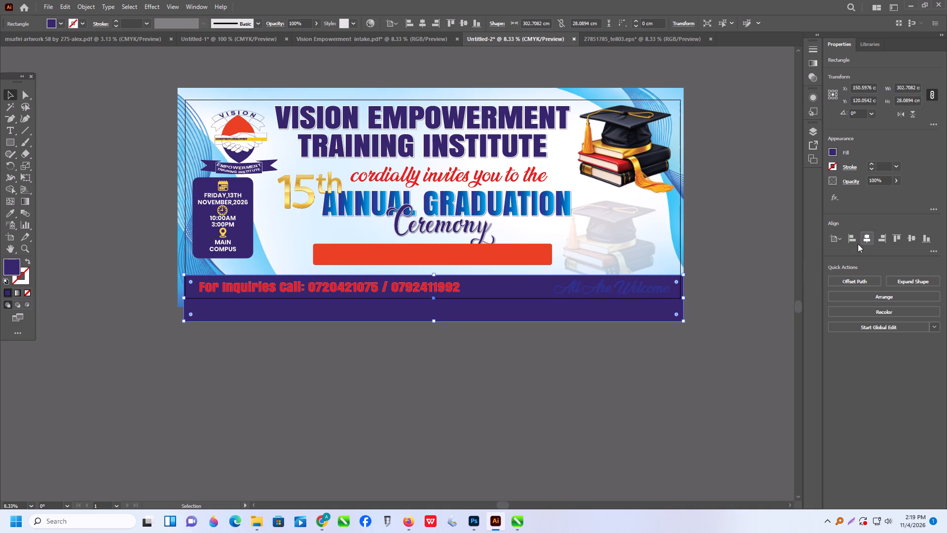
# Fill both the inquiries line and the "All Are Welcome" text on the footer band with white.
pyautogui.click(697, 381)
pyautogui.click(619, 292)
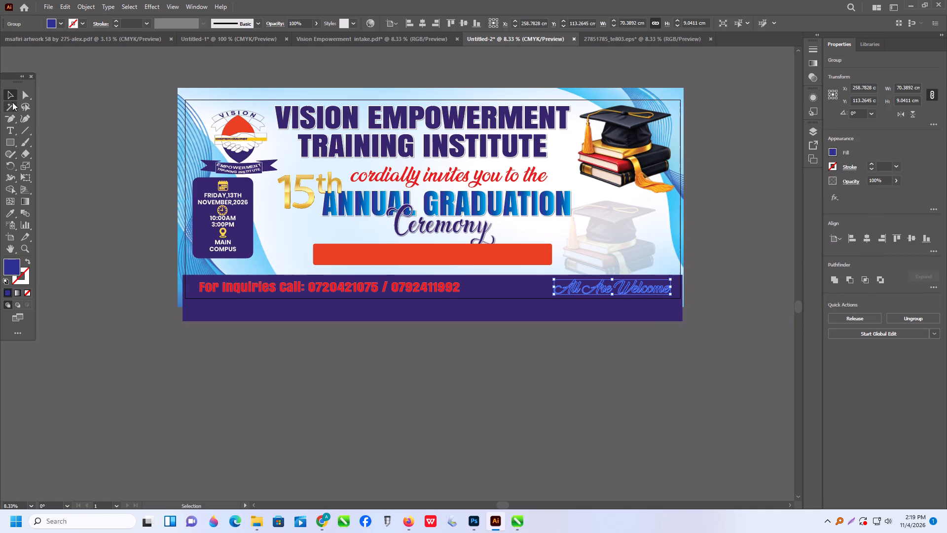
pyautogui.keyDown('shift'); pyautogui.click(242, 290); pyautogui.keyUp('shift')
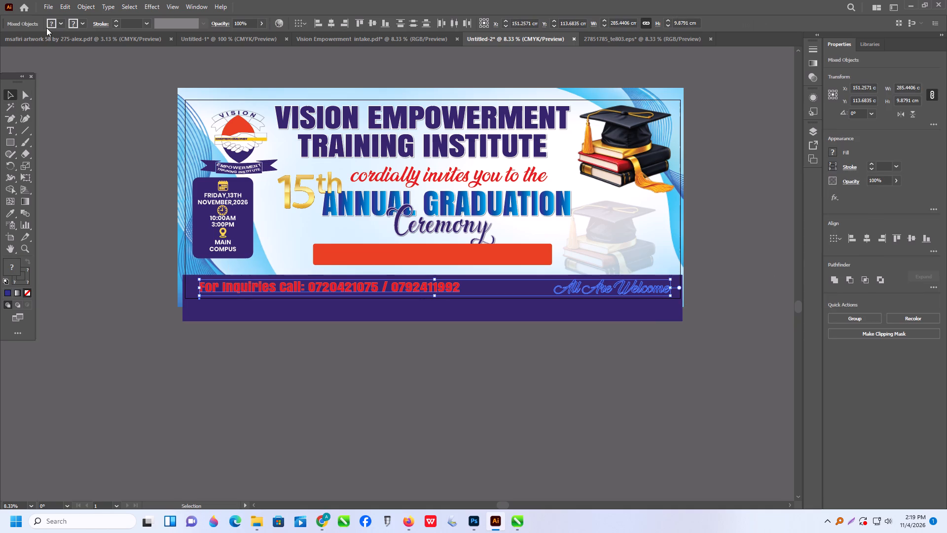
pyautogui.click(55, 25)
pyautogui.click(20, 38)
pyautogui.doubleClick(336, 391)
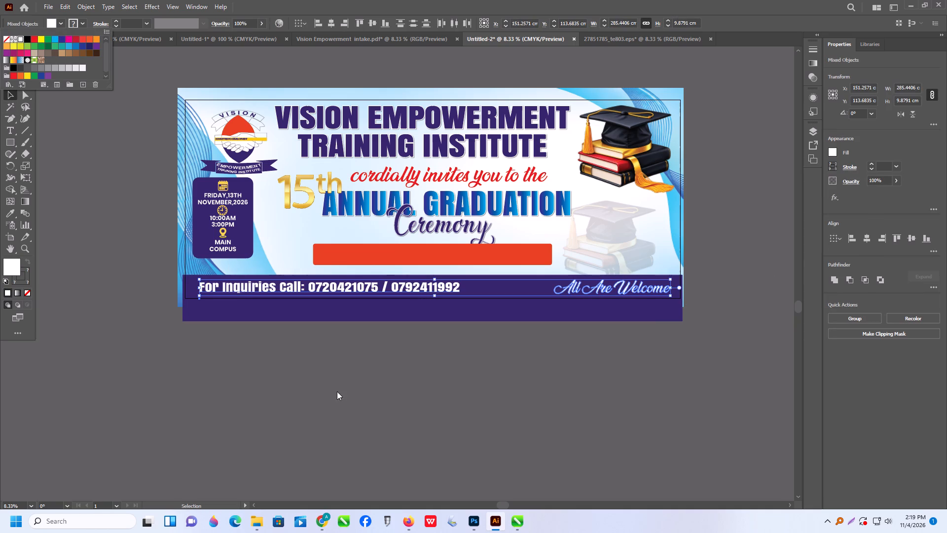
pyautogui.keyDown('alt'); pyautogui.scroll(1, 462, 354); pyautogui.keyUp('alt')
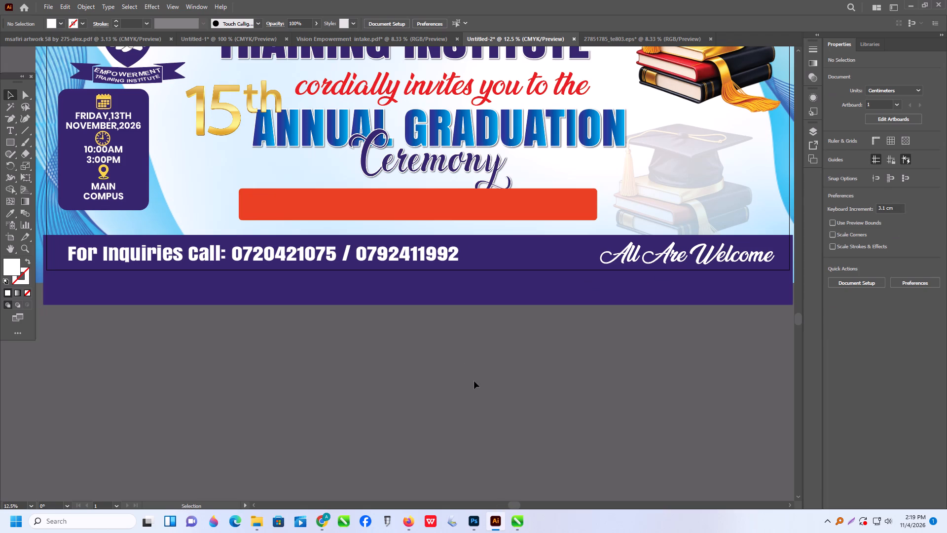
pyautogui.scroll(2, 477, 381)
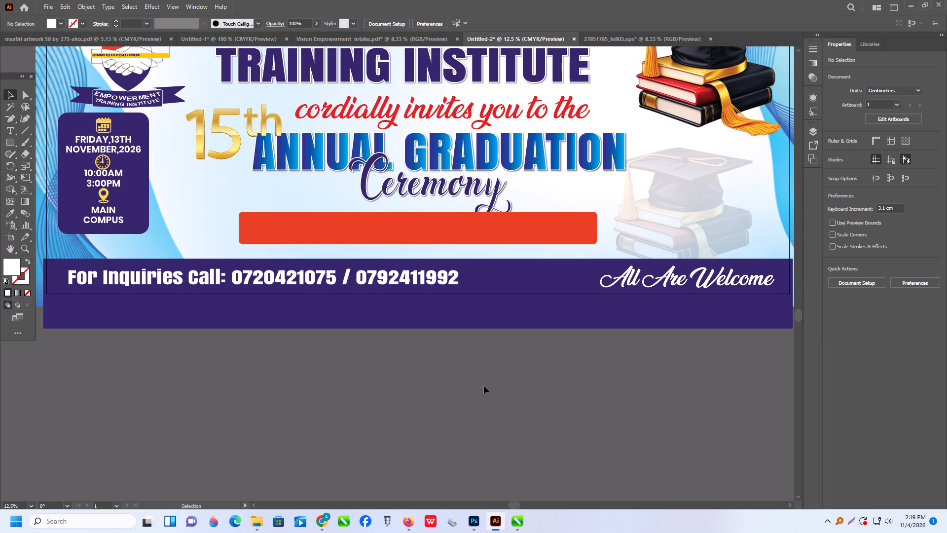
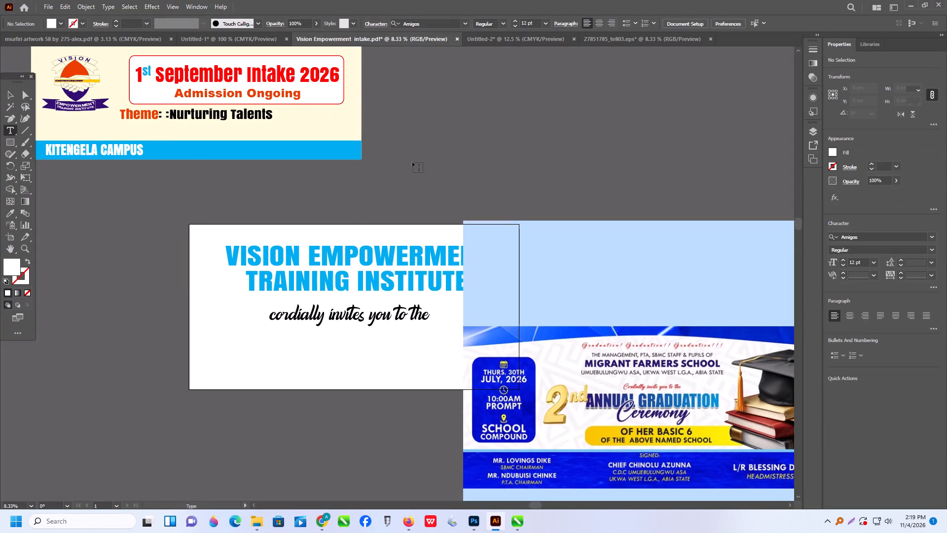
# Paste the text "january 2027 intake ongoing" on the empty canvas, set it in Poppins Black and enlarge it to about 314 pt.
pyautogui.hotkey('ctrl', 'v')
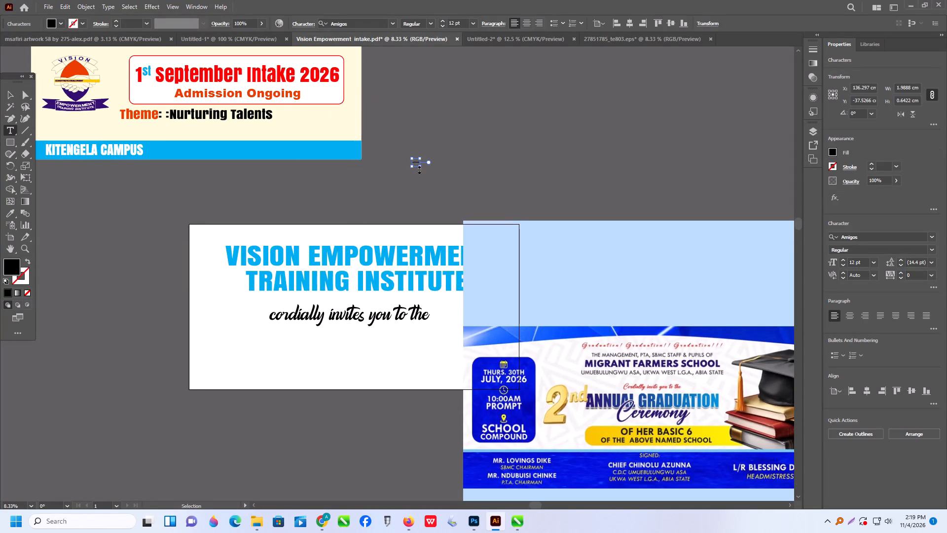
pyautogui.click(13, 92)
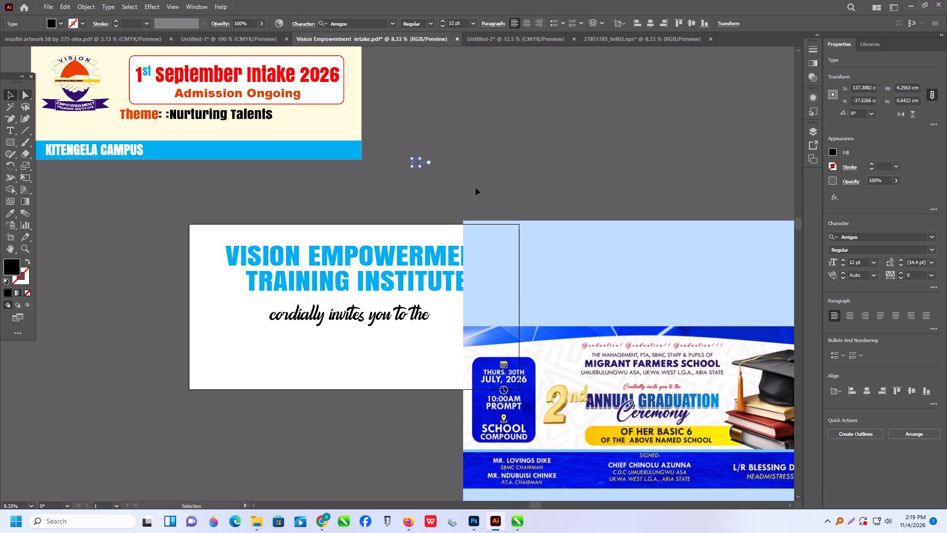
pyautogui.keyDown('shift'); pyautogui.moveTo(419, 157); pyautogui.dragTo(652, 91); pyautogui.keyUp('shift')
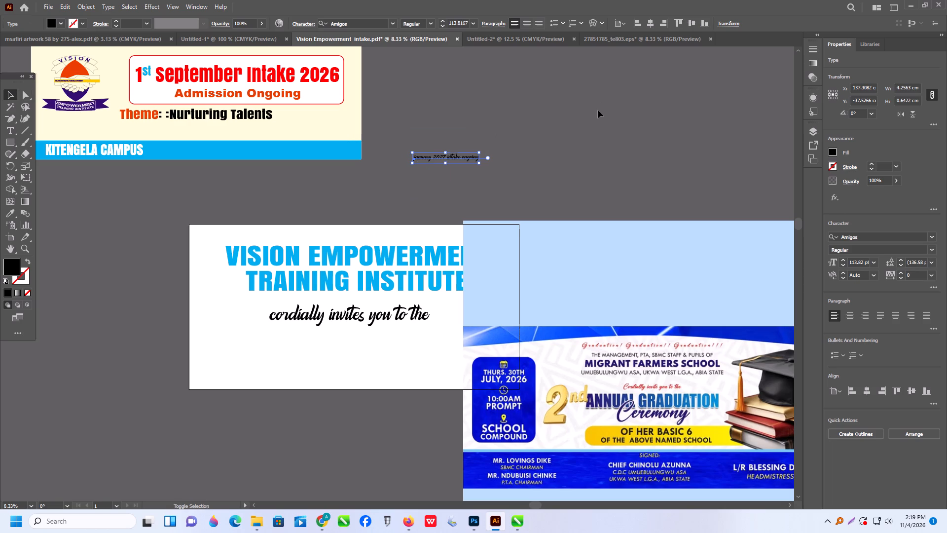
pyautogui.click(396, 24)
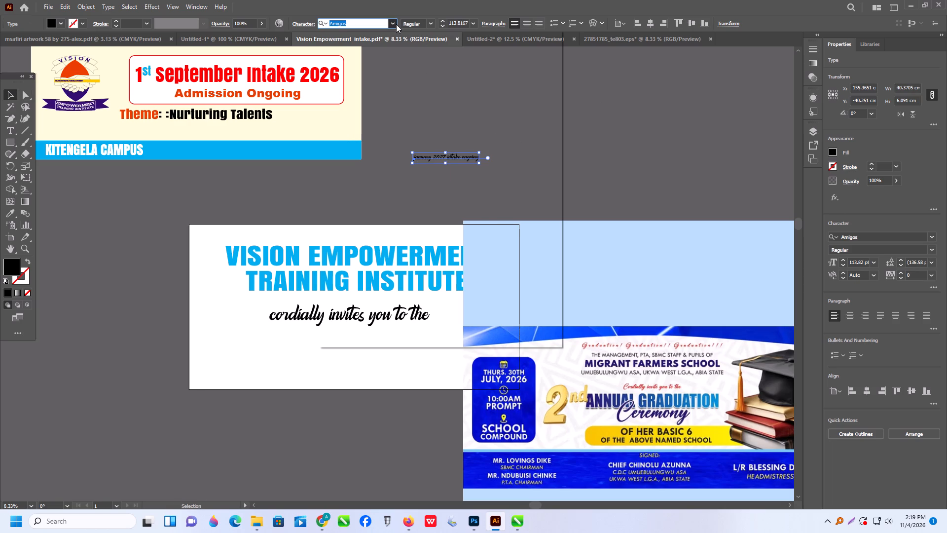
pyautogui.write('POPP')
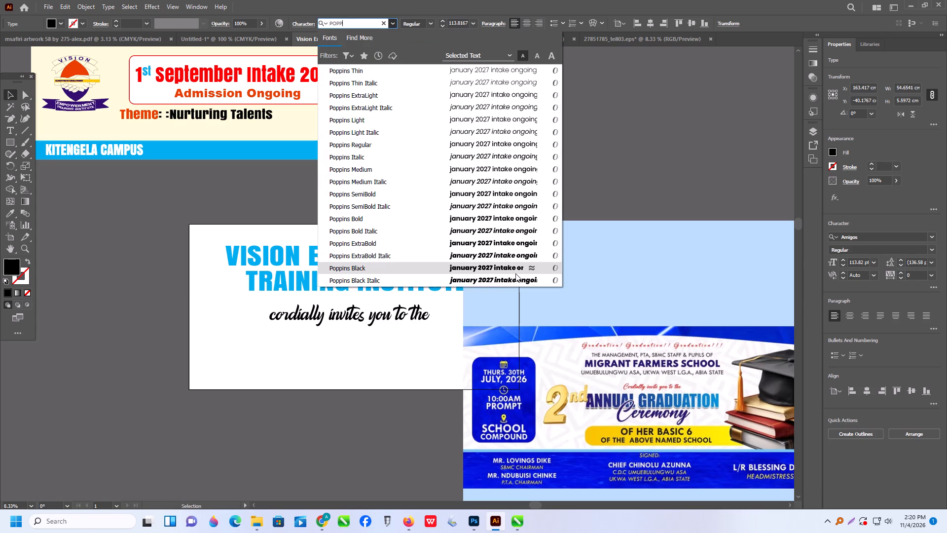
pyautogui.click(516, 270)
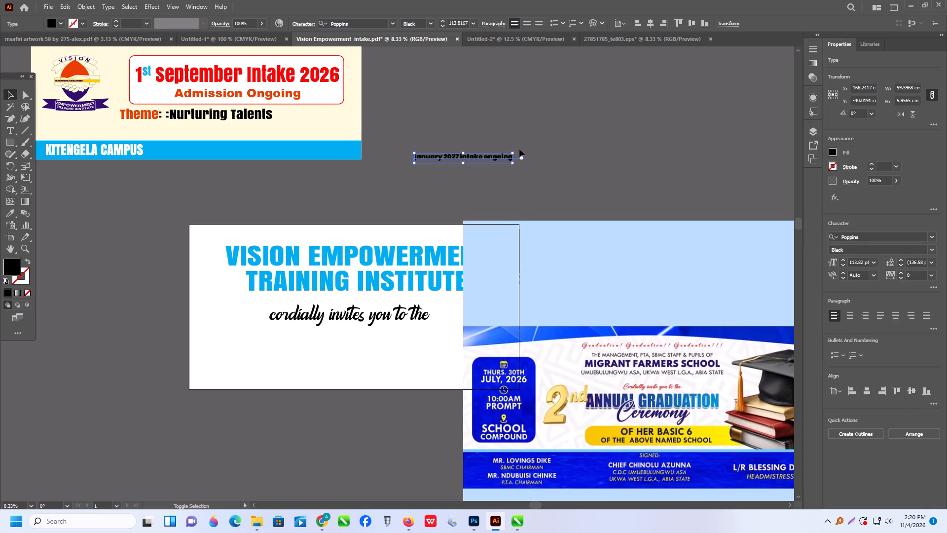
pyautogui.keyDown('shift'); pyautogui.moveTo(513, 152); pyautogui.dragTo(686, 103); pyautogui.keyUp('shift')
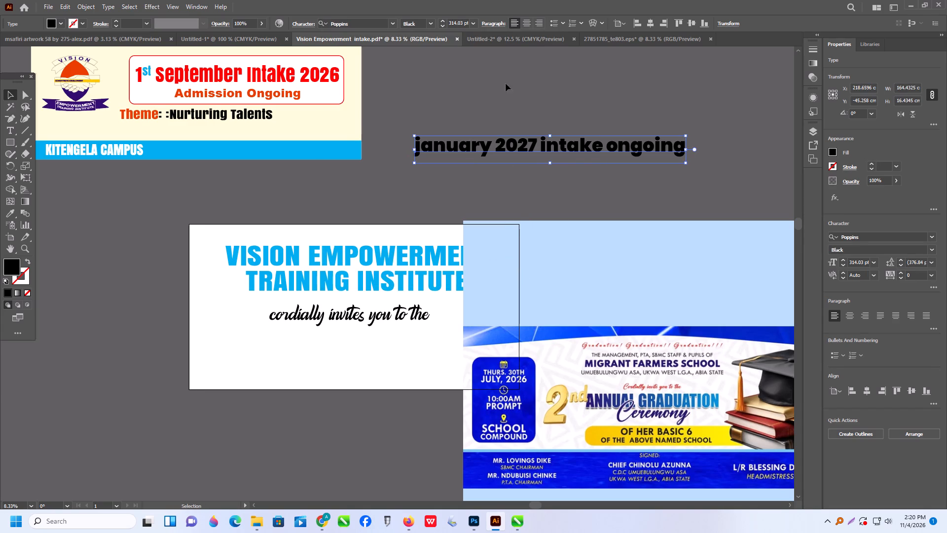
# Change the case of the January 2027 intake line to uppercase.
pyautogui.click(111, 7)
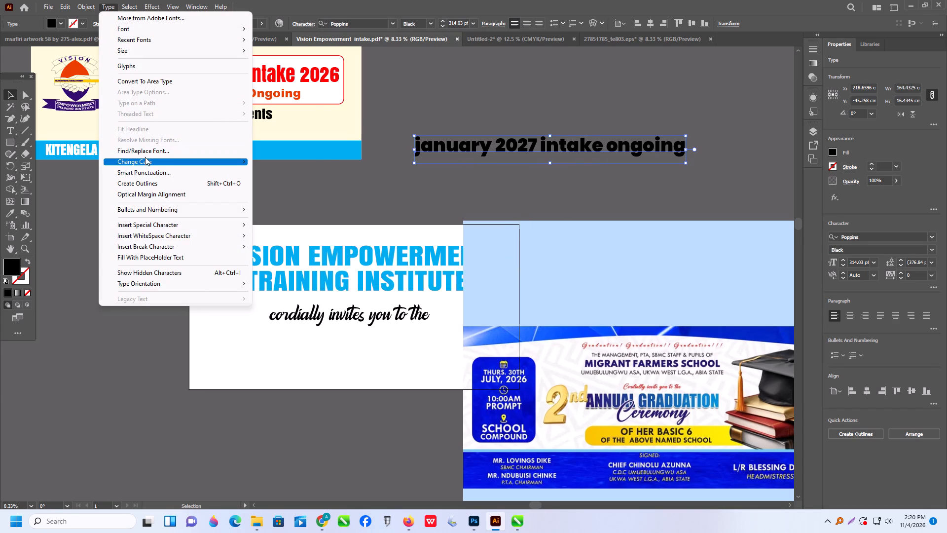
pyautogui.click(145, 160)
pyautogui.click(263, 159)
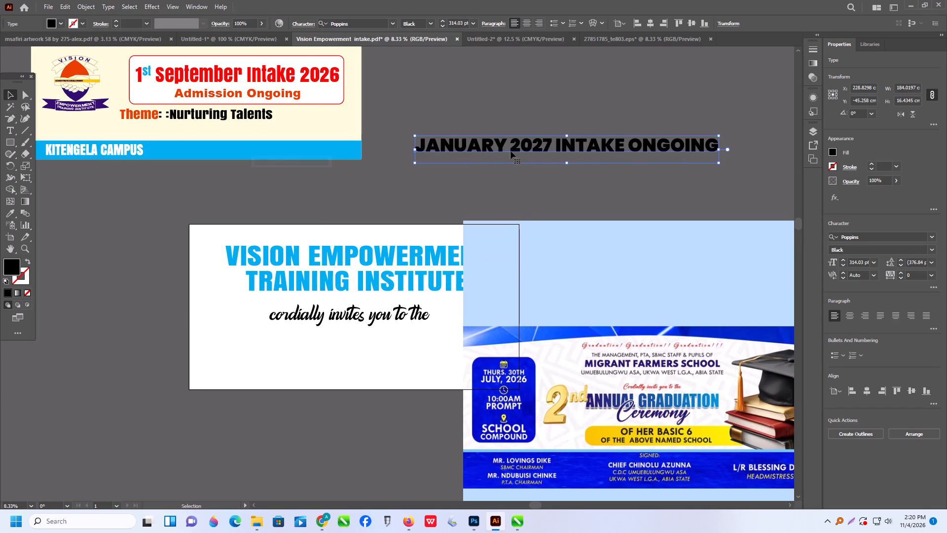
# Cut the January 2027 intake line and paste it into the graduation banner document, Untitled-2.
pyautogui.keyDown('alt'); pyautogui.scroll(-2, 348, 163); pyautogui.keyUp('alt')
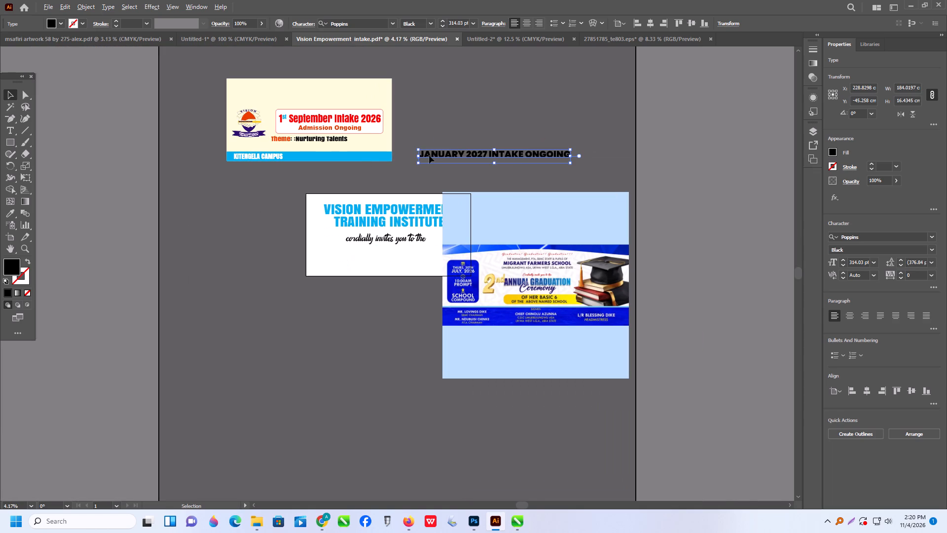
pyautogui.moveTo(516, 154); pyautogui.dragTo(297, 277)
pyautogui.hotkey('ctrl', 'x')
pyautogui.click(507, 35)
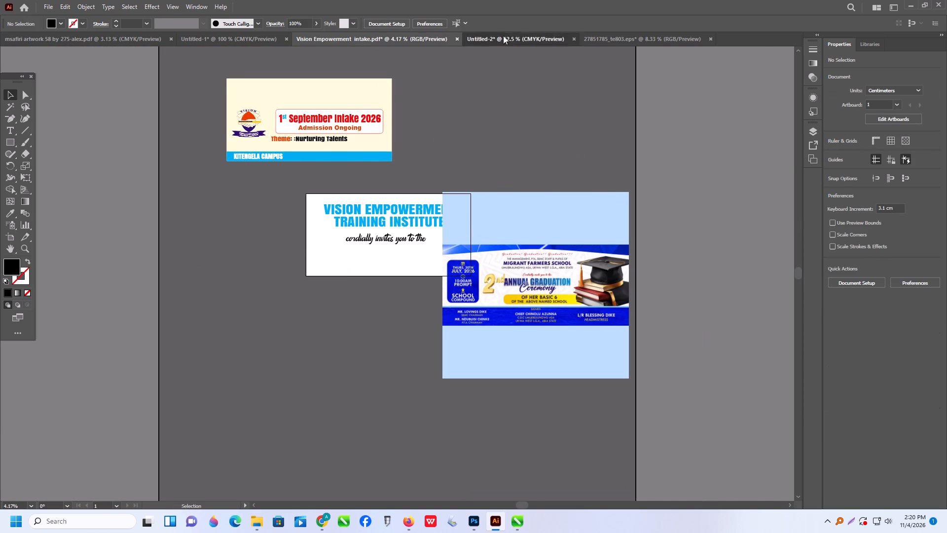
pyautogui.hotkey('ctrl', 'v')
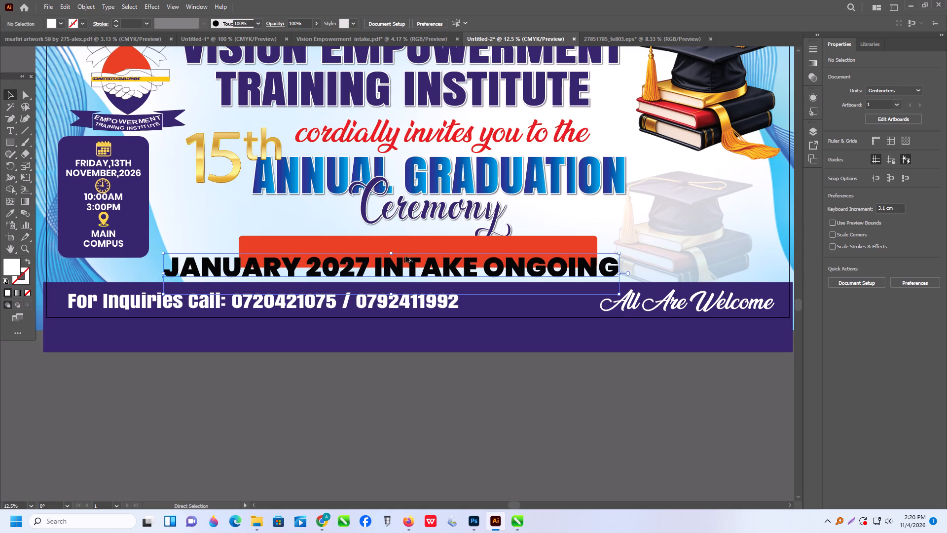
# Place the January 2027 intake line on the red rounded bar and shrink it to about 235 pt so it fits inside.
pyautogui.moveTo(402, 271); pyautogui.dragTo(483, 257)
pyautogui.keyDown('shift'); pyautogui.moveTo(700, 280); pyautogui.dragTo(599, 283); pyautogui.keyUp('shift')
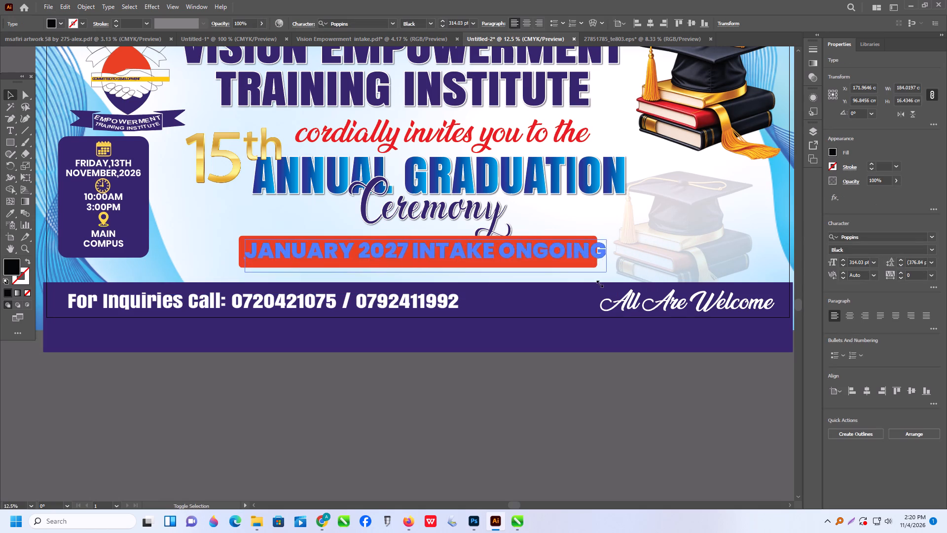
pyautogui.keyDown('shift'); pyautogui.moveTo(599, 283); pyautogui.dragTo(585, 284); pyautogui.keyUp('shift')
pyautogui.keyDown('alt'); pyautogui.scroll(2, 528, 258); pyautogui.keyUp('alt')
pyautogui.moveTo(528, 249); pyautogui.dragTo(535, 254)
pyautogui.keyDown('alt'); pyautogui.scroll(-4, 537, 255); pyautogui.keyUp('alt')
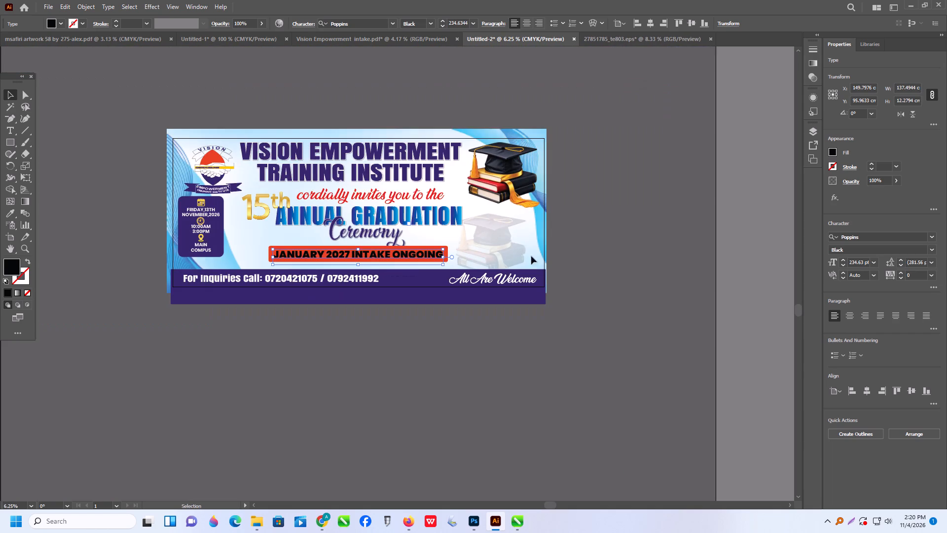
# Fill the January 2027 intake text on the red bar with white.
pyautogui.click(57, 25)
pyautogui.click(20, 39)
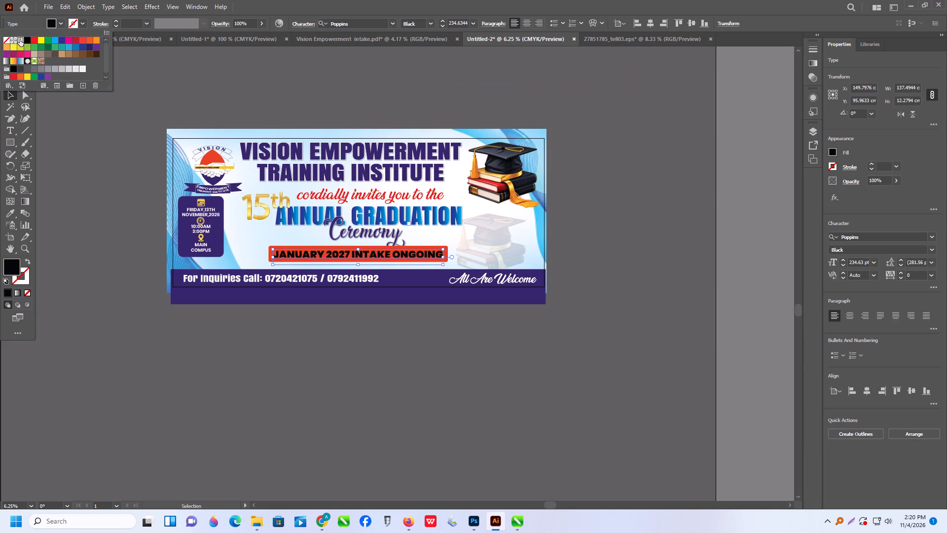
pyautogui.click(265, 67)
pyautogui.click(269, 67)
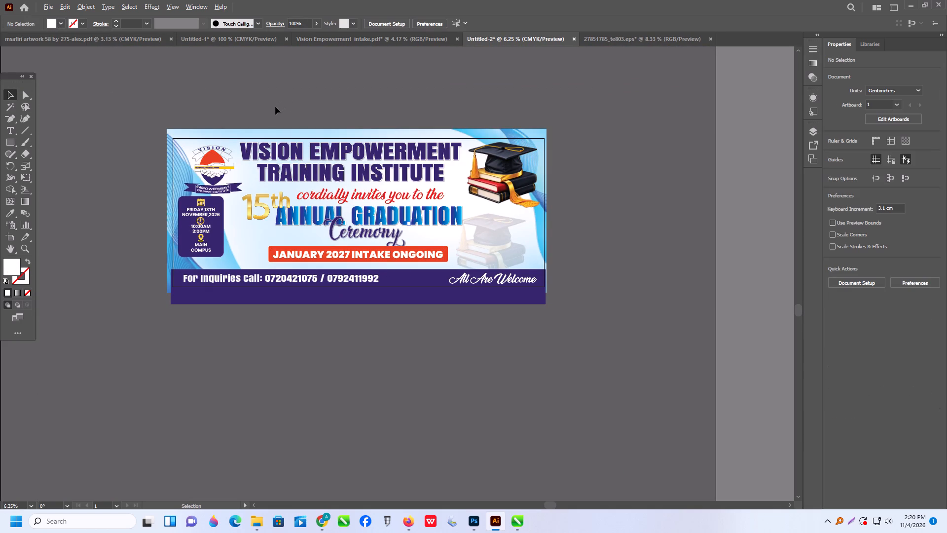
# Scale down the institute logo beside the title and move it slightly right, closer to the title.
pyautogui.keyDown('alt'); pyautogui.scroll(1, 304, 170); pyautogui.keyUp('alt')
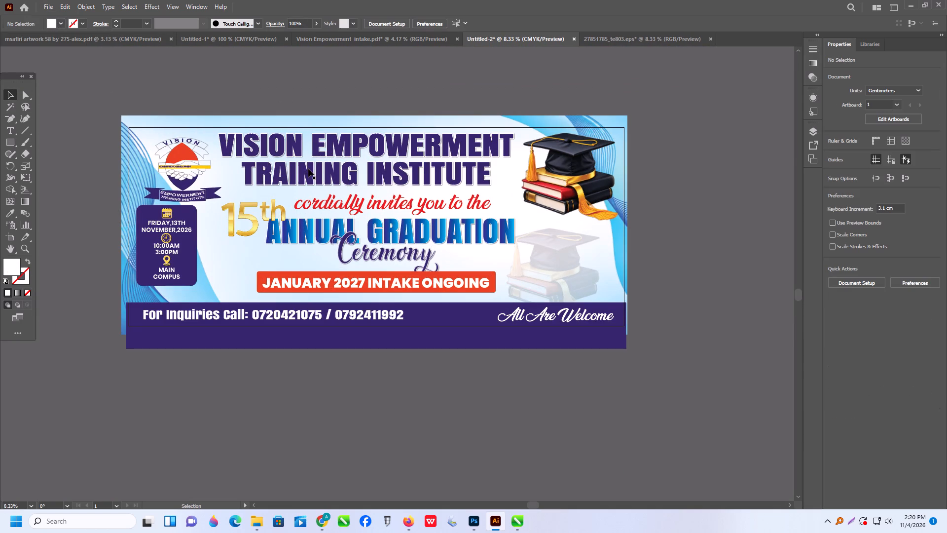
pyautogui.click(321, 147)
pyautogui.keyDown('shift'); pyautogui.click(195, 174); pyautogui.keyUp('shift')
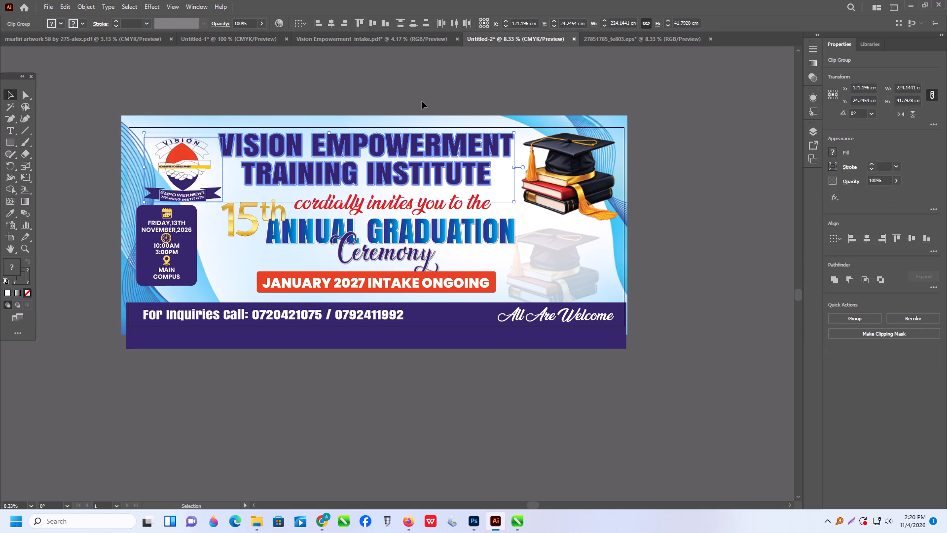
pyautogui.click(422, 101)
pyautogui.click(386, 180)
pyautogui.click(196, 184)
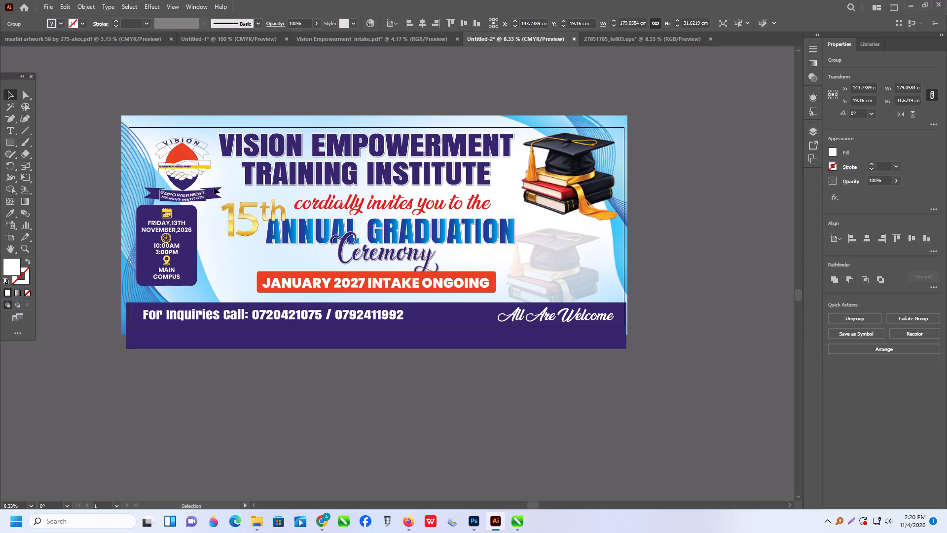
pyautogui.click(202, 194)
pyautogui.keyDown('shift'); pyautogui.moveTo(223, 201); pyautogui.dragTo(203, 192); pyautogui.keyUp('shift')
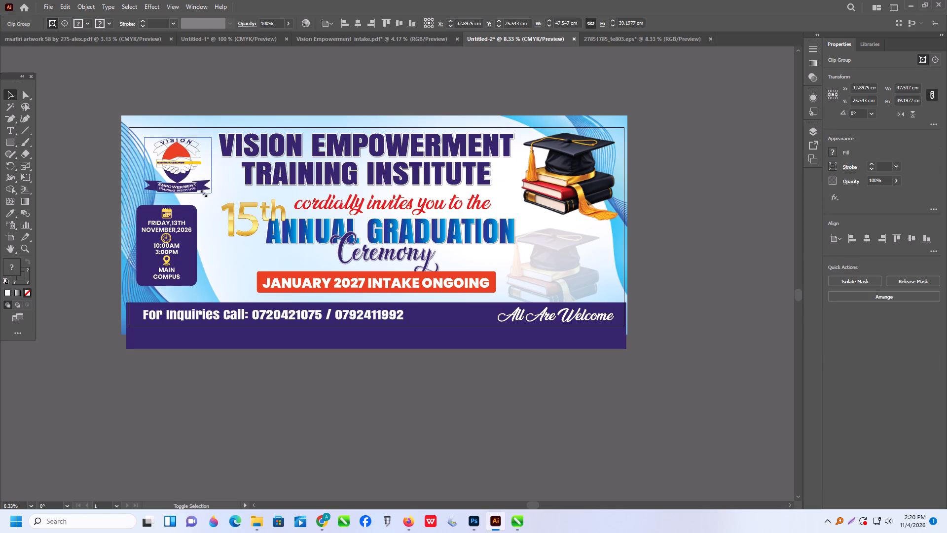
pyautogui.keyDown('shift'); pyautogui.moveTo(203, 192); pyautogui.dragTo(201, 190); pyautogui.keyUp('shift')
pyautogui.moveTo(170, 164); pyautogui.dragTo(182, 165)
# Align the institute title's vertical centre to the logo, using the logo as the key object.
pyautogui.keyDown('shift'); pyautogui.click(264, 150); pyautogui.keyUp('shift')
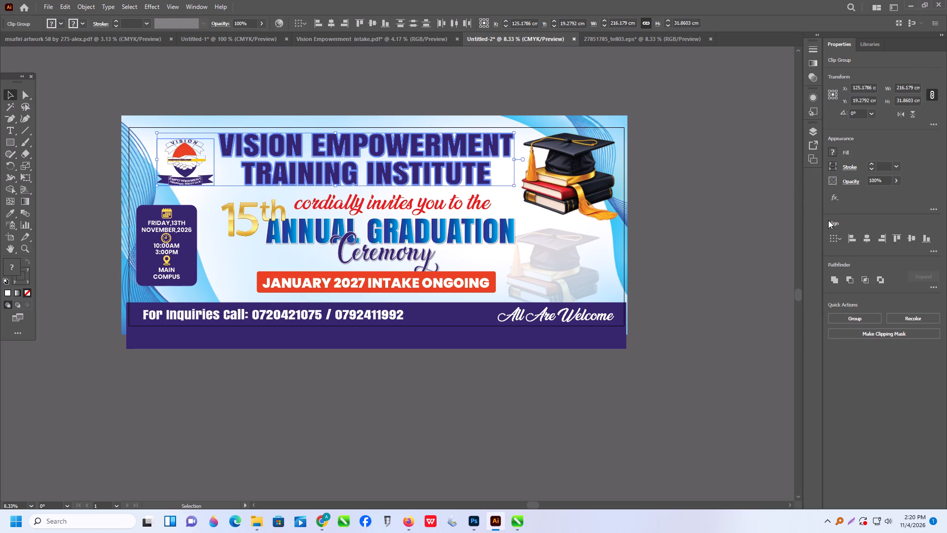
pyautogui.click(835, 235)
pyautogui.moveTo(855, 262); pyautogui.dragTo(863, 261)
pyautogui.click(912, 241)
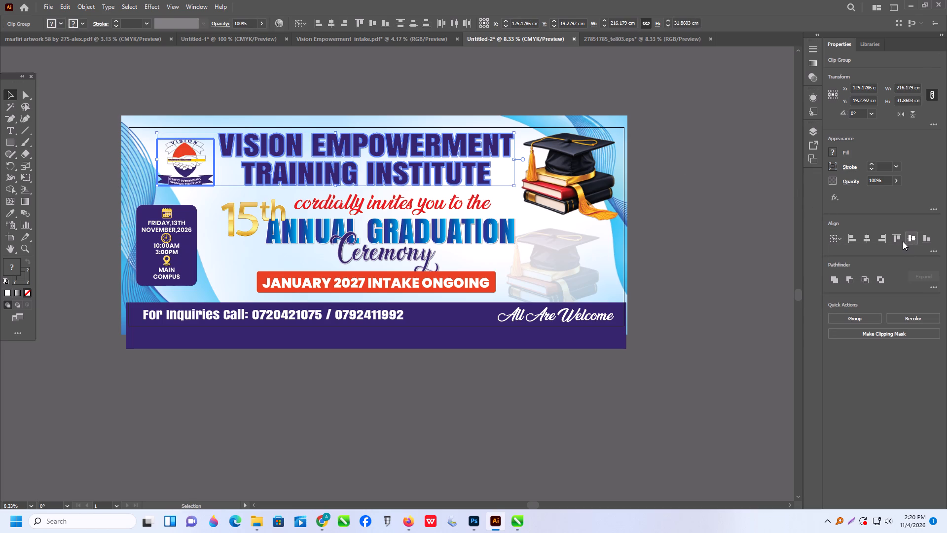
pyautogui.click(702, 173)
# Enlarge the full-colour graduation cap and books image to about 63 by 57 cm.
pyautogui.scroll(-2, 703, 169)
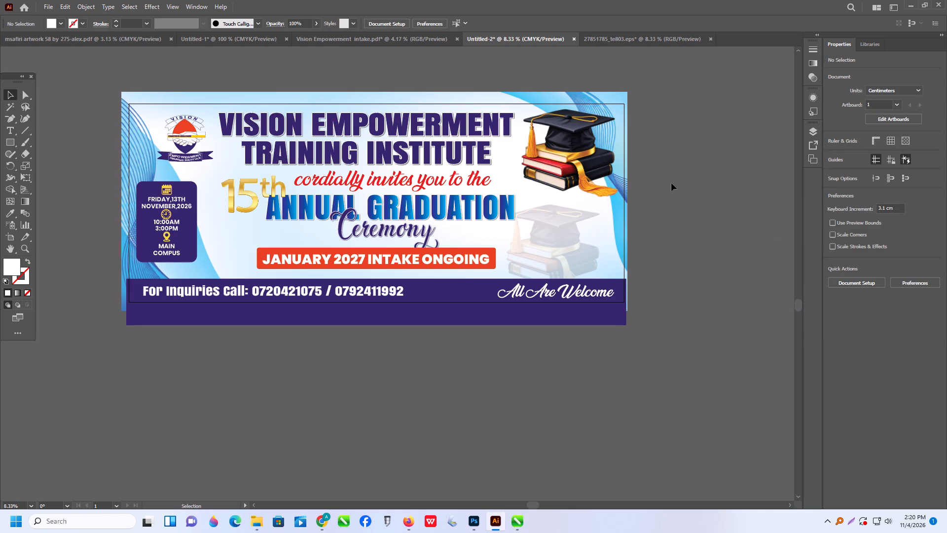
pyautogui.keyDown('alt'); pyautogui.scroll(-1, 670, 185); pyautogui.keyUp('alt')
pyautogui.scroll(-1, 641, 187)
pyautogui.click(506, 169)
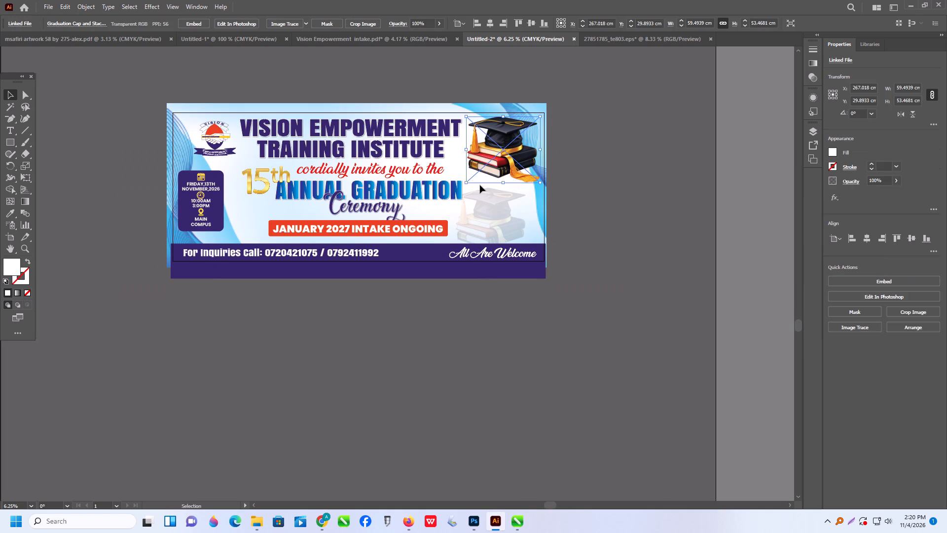
pyautogui.keyDown('shift'); pyautogui.moveTo(465, 184); pyautogui.dragTo(462, 192); pyautogui.keyUp('shift')
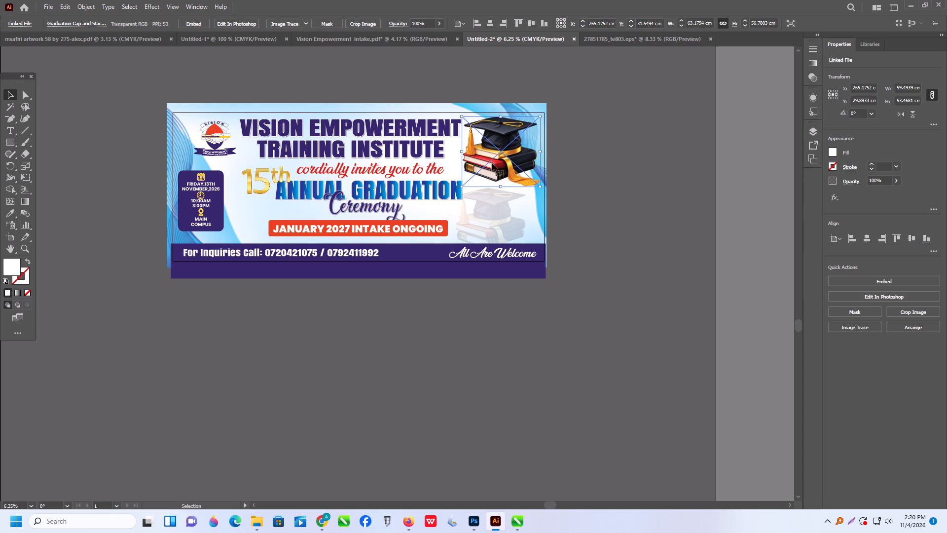
# Move the red bar together with its January 2027 intake text about 4 cm down, closer to the purple footer.
pyautogui.click(495, 219)
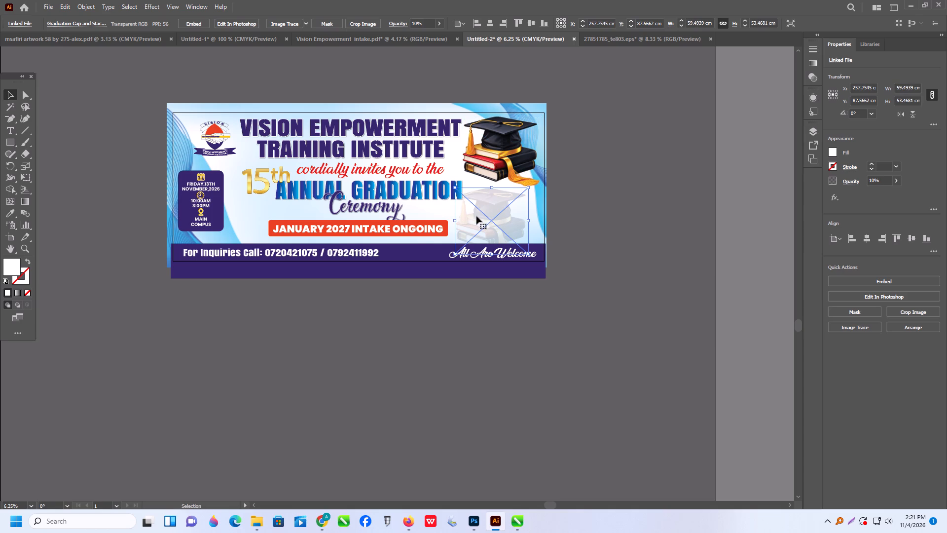
pyautogui.keyDown('alt'); pyautogui.scroll(1, 418, 240); pyautogui.keyUp('alt')
pyautogui.click(418, 227)
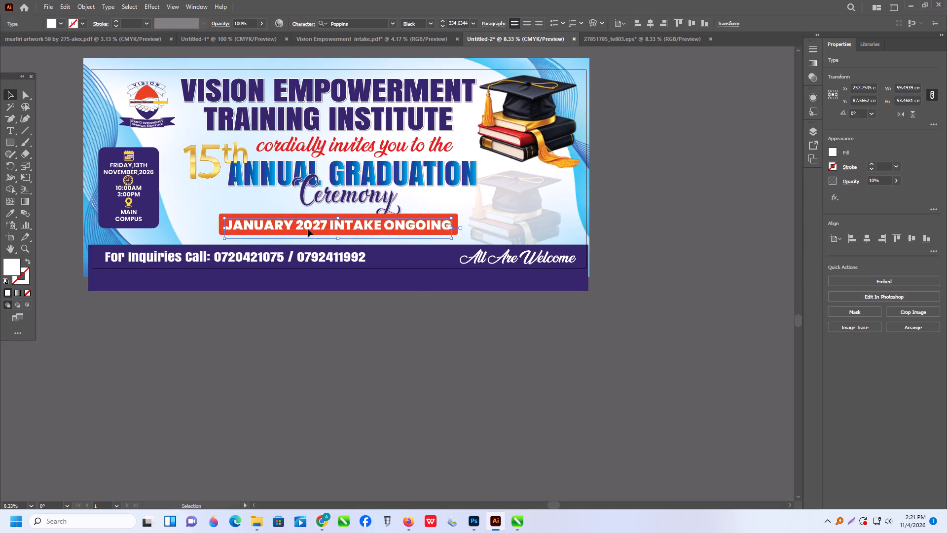
pyautogui.keyDown('shift'); pyautogui.click(256, 214); pyautogui.keyUp('shift')
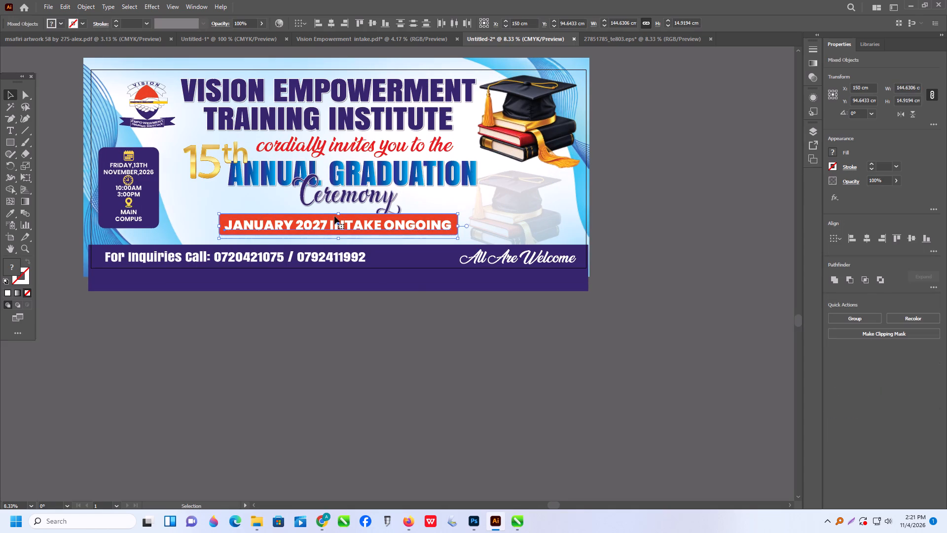
pyautogui.moveTo(334, 216); pyautogui.dragTo(334, 223)
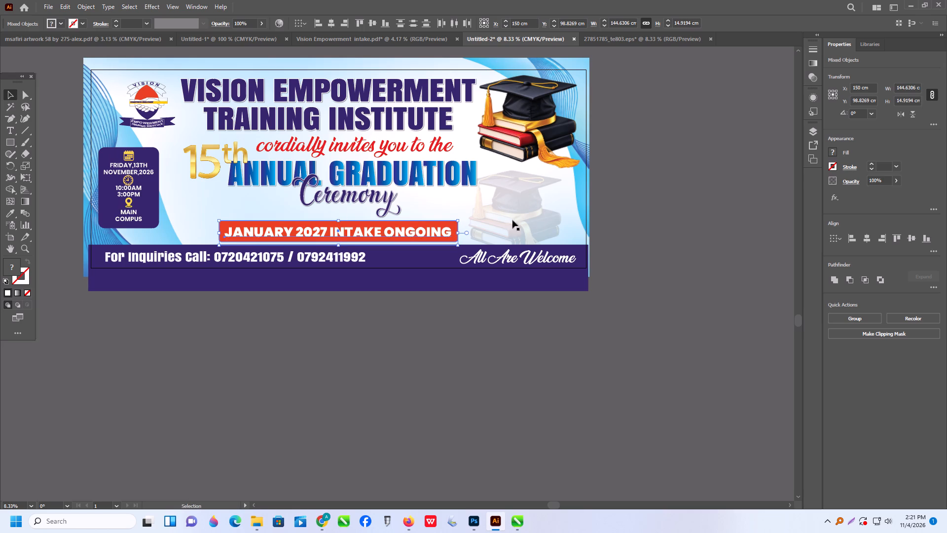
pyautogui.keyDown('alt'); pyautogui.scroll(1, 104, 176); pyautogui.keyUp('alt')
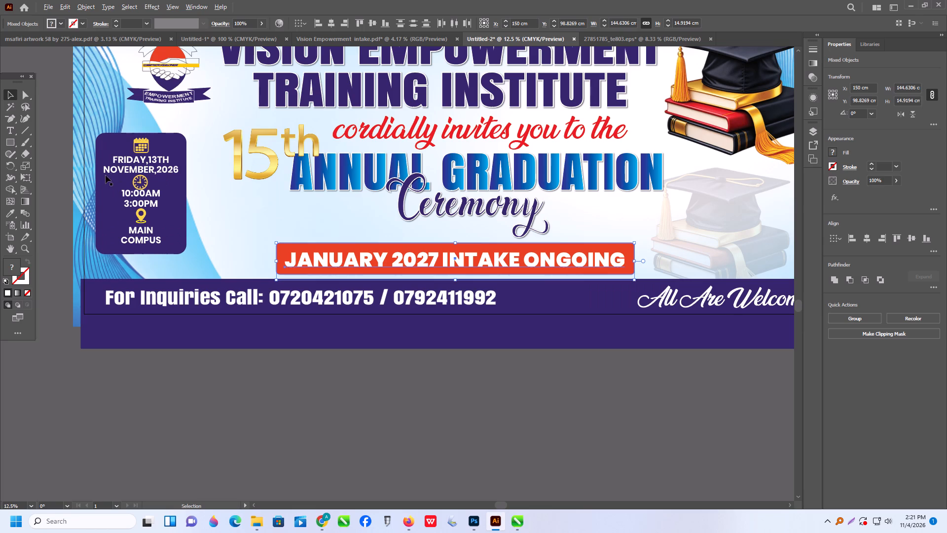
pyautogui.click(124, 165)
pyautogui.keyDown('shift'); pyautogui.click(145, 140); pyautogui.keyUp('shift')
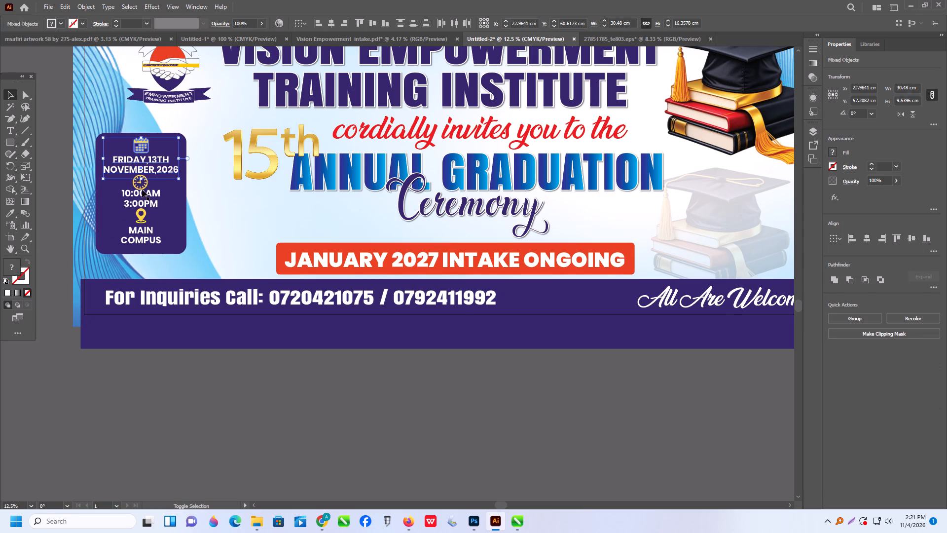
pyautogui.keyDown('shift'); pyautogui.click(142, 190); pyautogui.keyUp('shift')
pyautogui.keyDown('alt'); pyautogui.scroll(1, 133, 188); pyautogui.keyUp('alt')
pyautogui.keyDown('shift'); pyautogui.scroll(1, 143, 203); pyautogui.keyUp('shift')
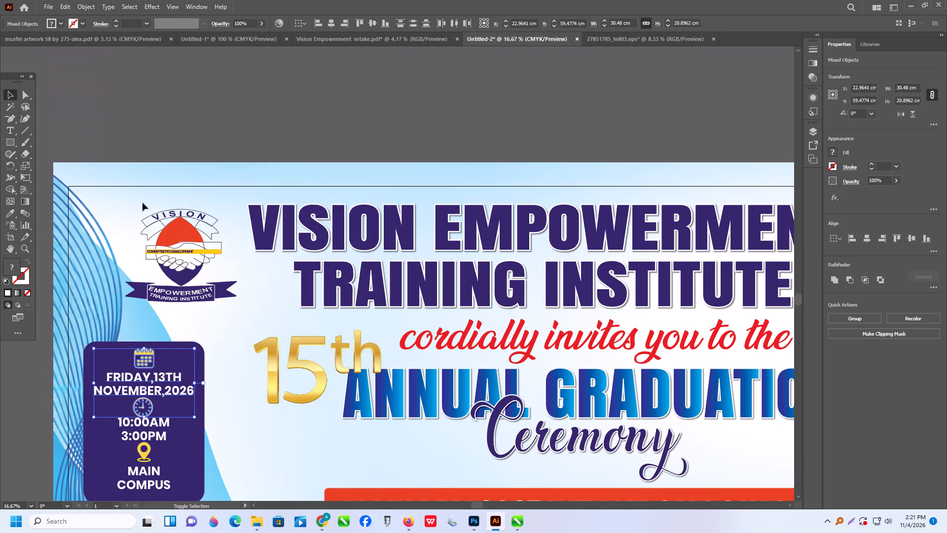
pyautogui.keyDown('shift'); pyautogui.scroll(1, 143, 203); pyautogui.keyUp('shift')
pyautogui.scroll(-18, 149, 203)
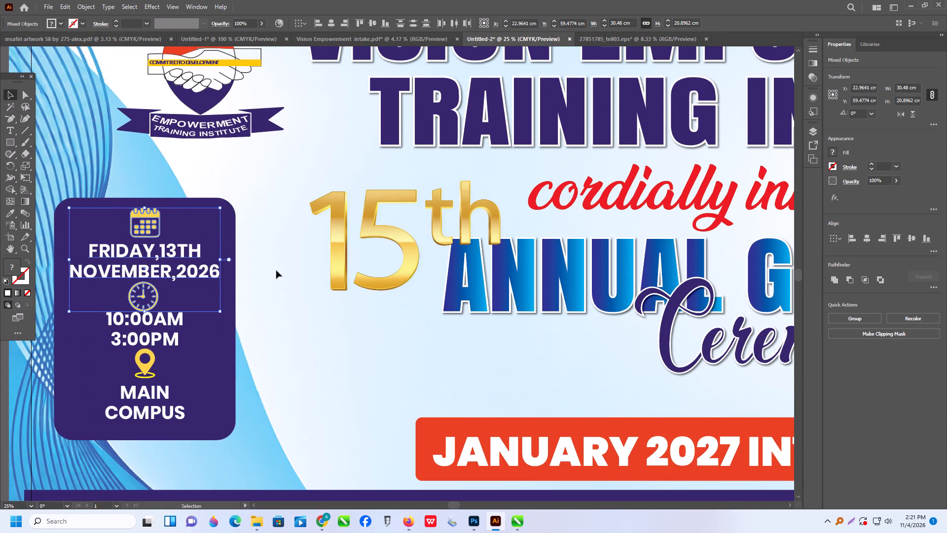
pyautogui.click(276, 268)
# Stretch the purple date and venue card upward to a height of about 53 cm.
pyautogui.click(219, 227)
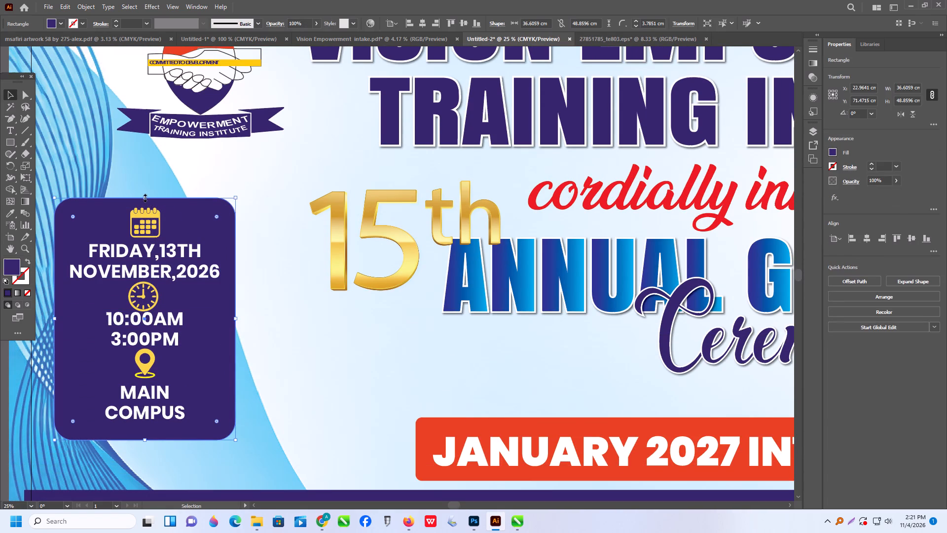
pyautogui.moveTo(144, 197); pyautogui.dragTo(149, 176)
# Move the calendar icon up about 4 cm and the date text up about 3 cm inside the purple card.
pyautogui.moveTo(141, 215); pyautogui.dragTo(143, 197)
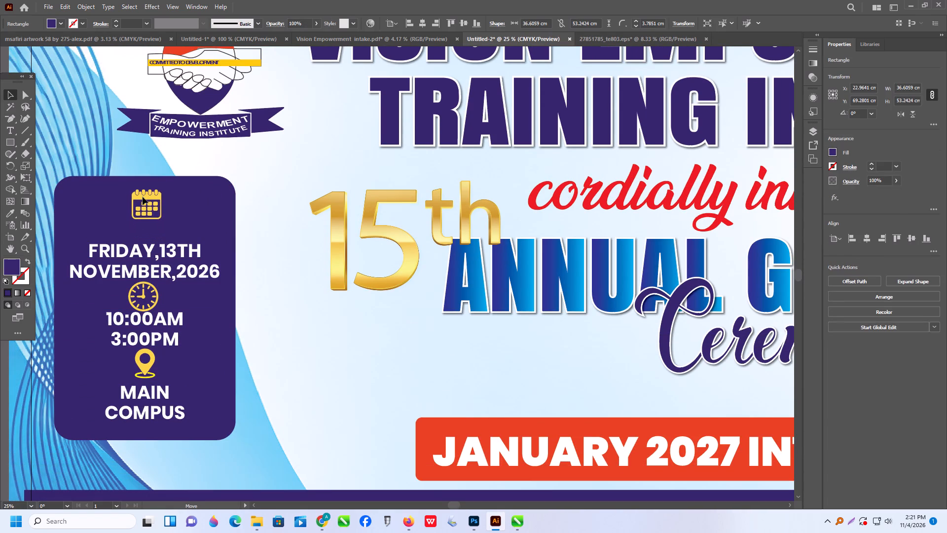
pyautogui.moveTo(143, 197); pyautogui.dragTo(143, 195)
pyautogui.moveTo(145, 251); pyautogui.dragTo(146, 235)
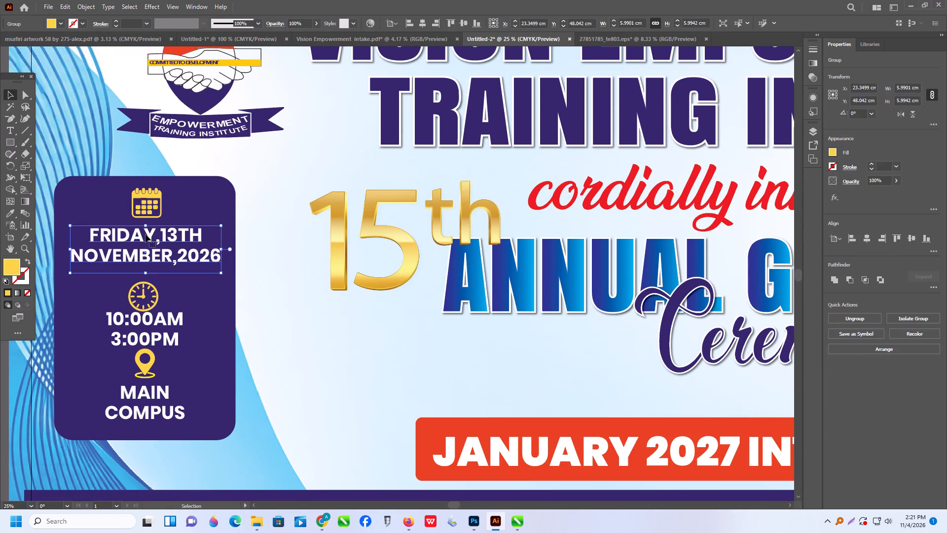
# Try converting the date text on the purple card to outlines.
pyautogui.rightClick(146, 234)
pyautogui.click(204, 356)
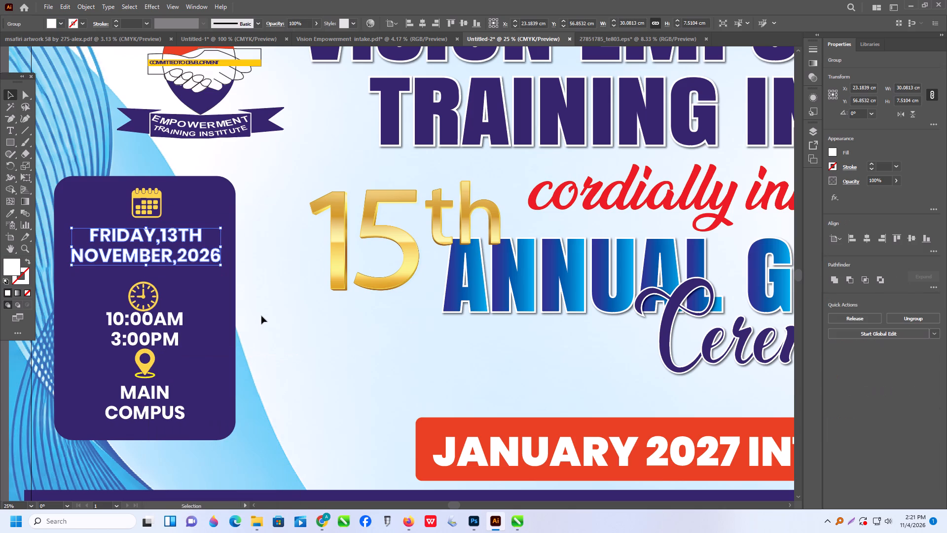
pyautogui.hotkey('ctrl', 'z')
# Move the clock icon up about 2 cm and the 10:00AM 3:00PM text up about 1 cm.
pyautogui.moveTo(139, 295); pyautogui.dragTo(140, 295)
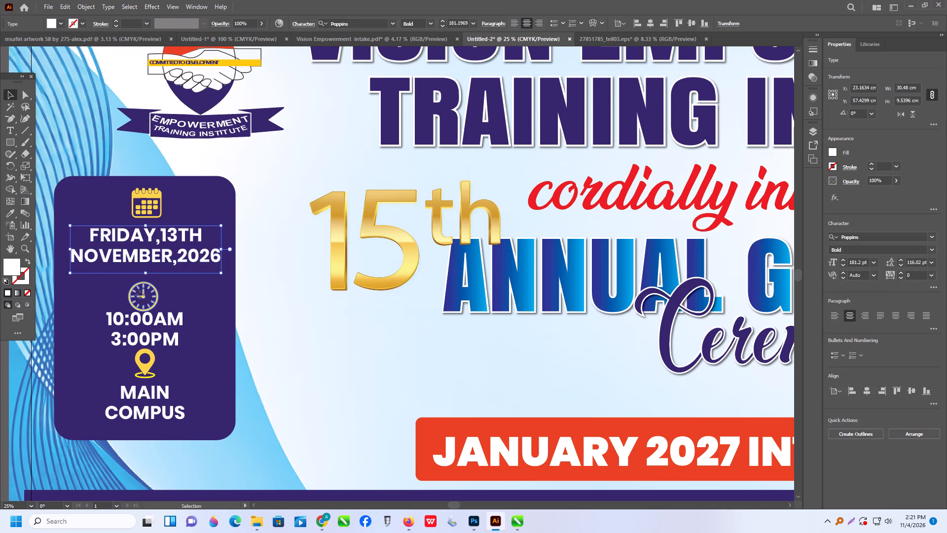
pyautogui.moveTo(140, 295); pyautogui.dragTo(139, 284)
pyautogui.moveTo(143, 324); pyautogui.dragTo(139, 318)
# Group the yellow map pin with its base ring and move the group up about 1 cm.
pyautogui.click(142, 369)
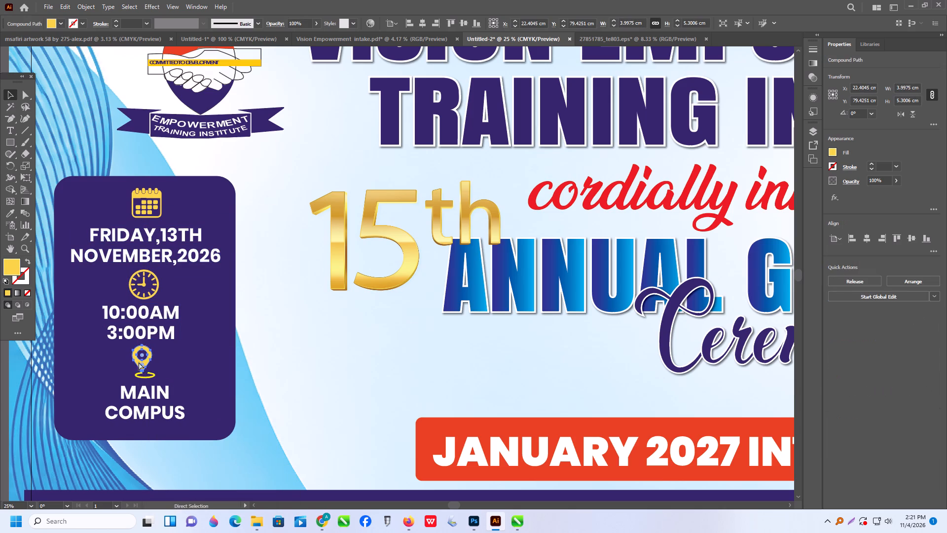
pyautogui.hotkey('ctrl', 'z')
pyautogui.keyDown('alt'); pyautogui.scroll(2, 138, 377); pyautogui.keyUp('alt')
pyautogui.keyDown('shift'); pyautogui.click(143, 378); pyautogui.keyUp('shift')
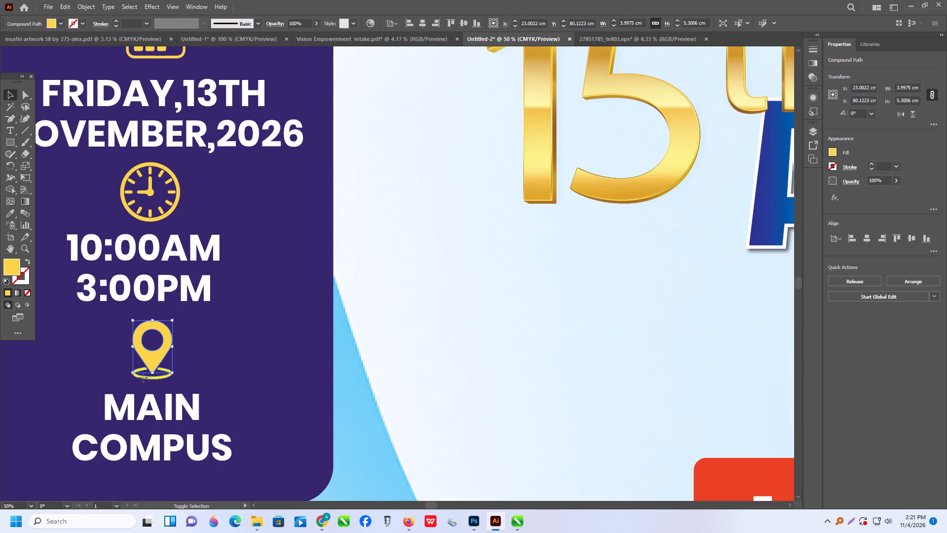
pyautogui.hotkey('ctrl', 'g')
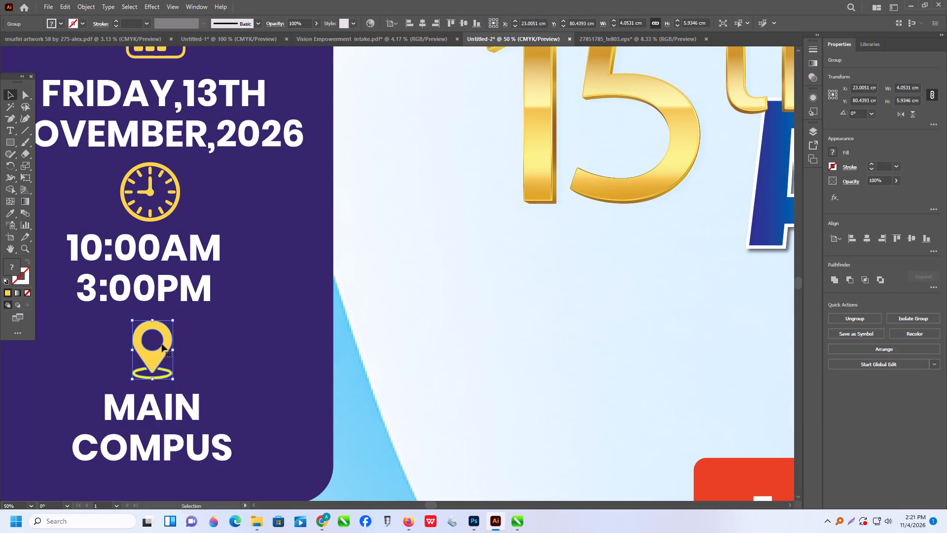
pyautogui.moveTo(162, 353); pyautogui.dragTo(161, 343)
# Align the horizontal centres of all the card's icons and texts with one another, relative to the selection.
pyautogui.keyDown('shift'); pyautogui.click(148, 412); pyautogui.keyUp('shift')
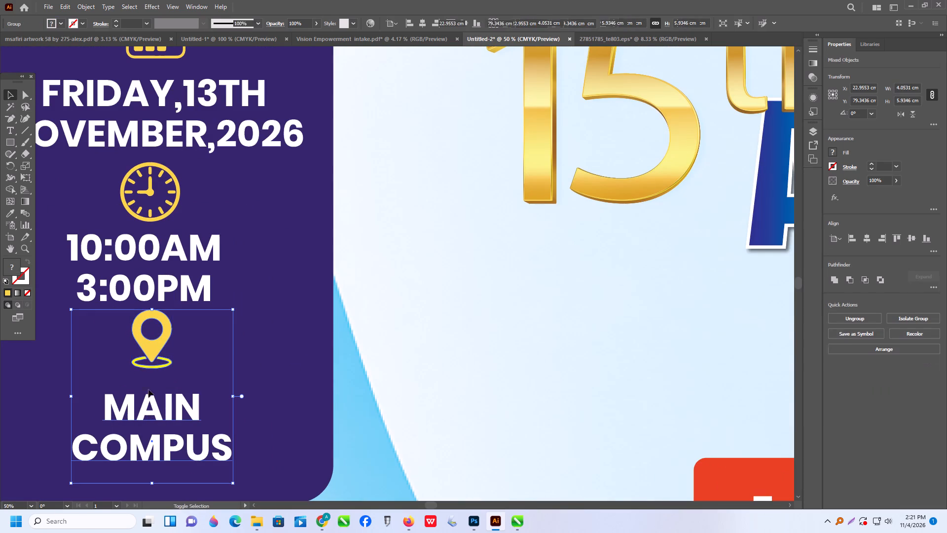
pyautogui.keyDown('shift'); pyautogui.click(148, 289); pyautogui.keyUp('shift')
pyautogui.keyDown('shift'); pyautogui.click(155, 220); pyautogui.keyUp('shift')
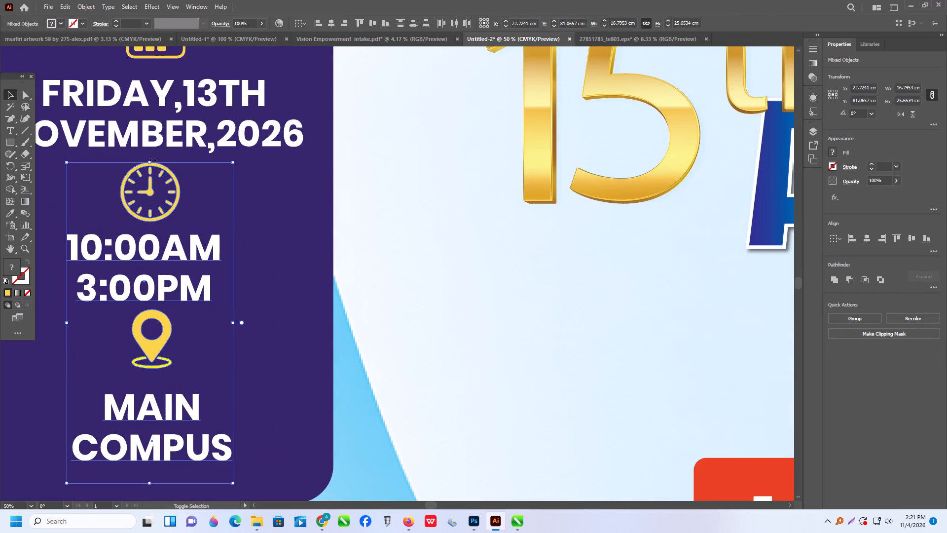
pyautogui.keyDown('shift'); pyautogui.click(160, 142); pyautogui.keyUp('shift')
pyautogui.scroll(7, 161, 130)
pyautogui.keyDown('shift'); pyautogui.click(152, 94); pyautogui.keyUp('shift')
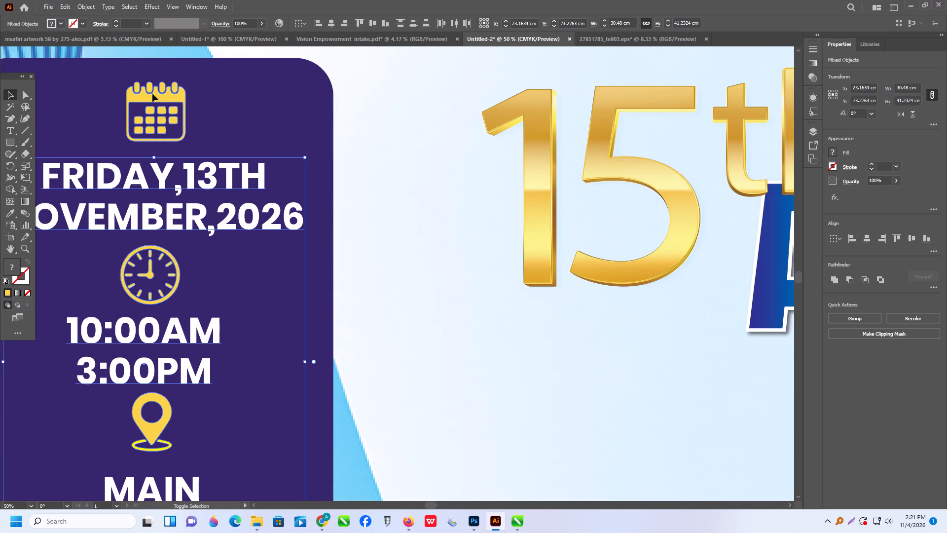
pyautogui.click(833, 241)
pyautogui.click(858, 261)
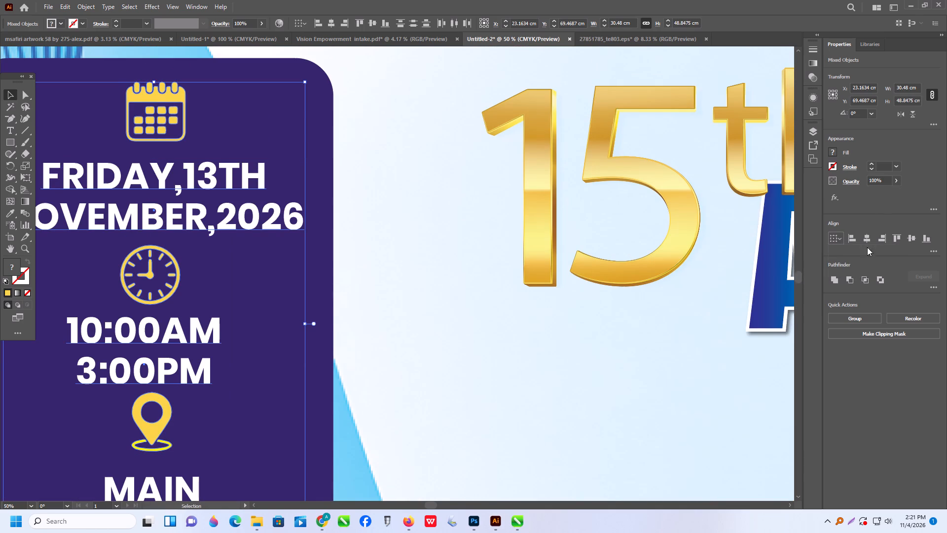
pyautogui.click(870, 238)
# Centre the purple card horizontally with its icons and texts, and group them all together.
pyautogui.keyDown('alt'); pyautogui.scroll(-3, 394, 273); pyautogui.keyUp('alt')
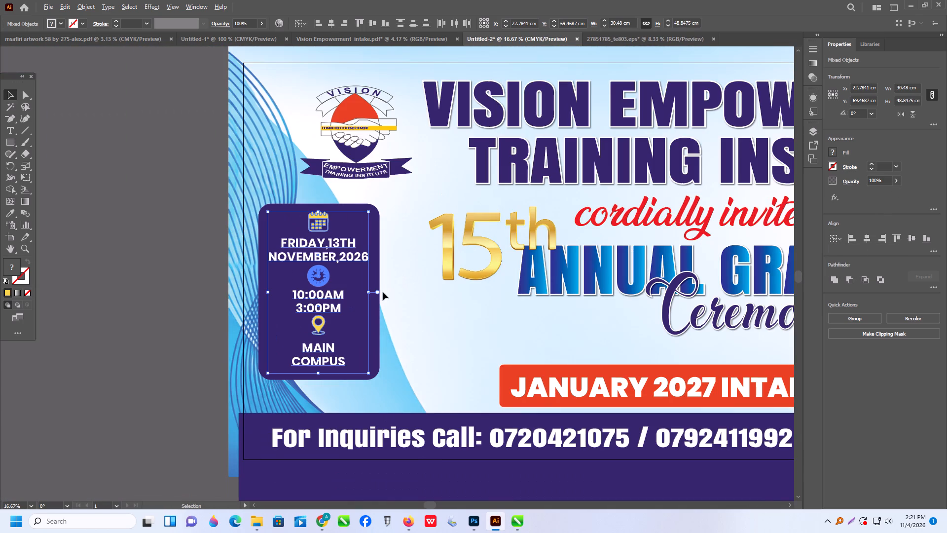
pyautogui.keyDown('shift'); pyautogui.click(378, 218); pyautogui.keyUp('shift')
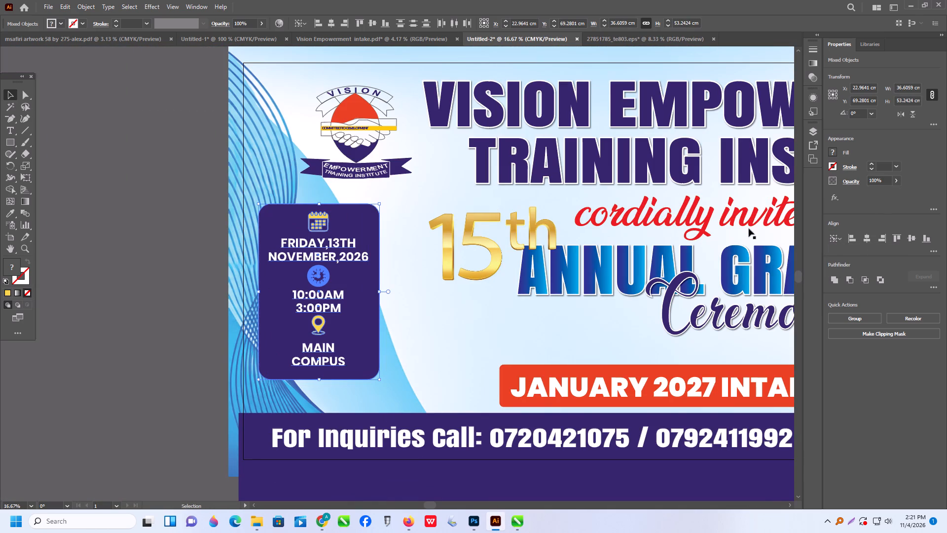
pyautogui.click(867, 238)
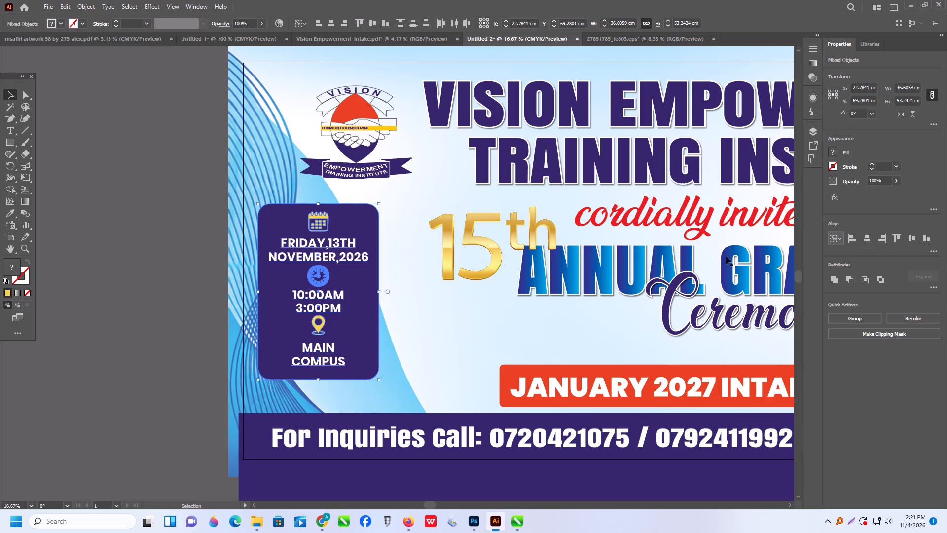
pyautogui.hotkey('ctrl', 'g')
pyautogui.keyDown('alt'); pyautogui.scroll(-4, 226, 320); pyautogui.keyUp('alt')
pyautogui.scroll(-2, 261, 297)
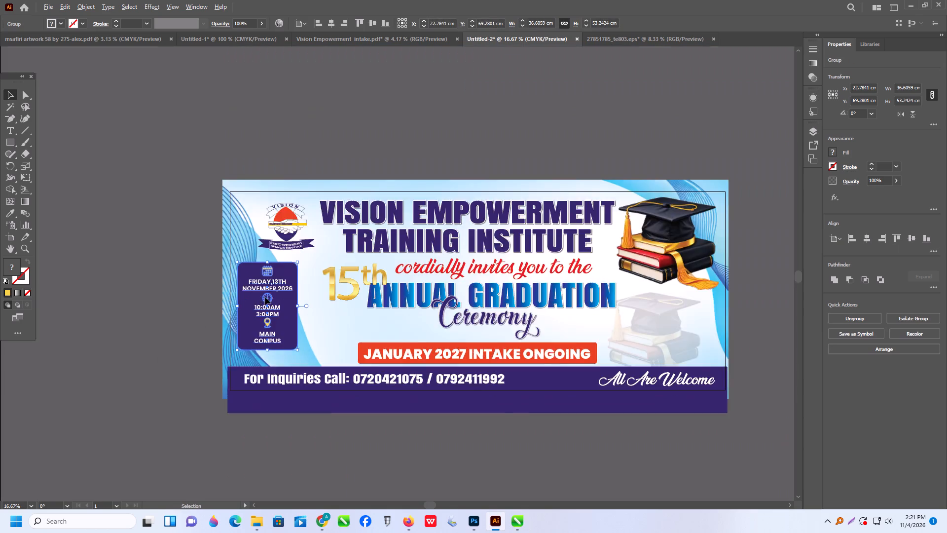
pyautogui.click(318, 344)
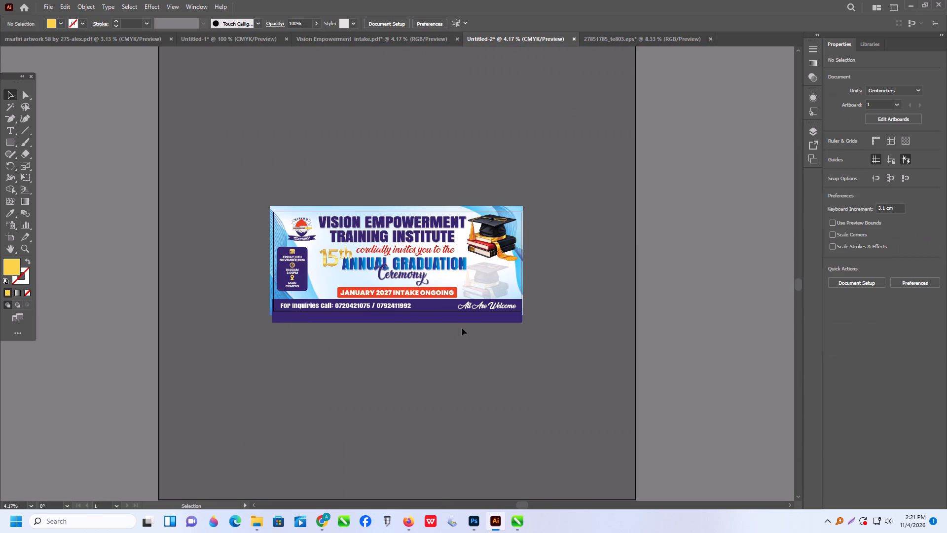
# Group all the selectable banner artwork and unlock the locked objects behind it.
pyautogui.scroll(-4, 469, 325)
pyautogui.click(198, 137)
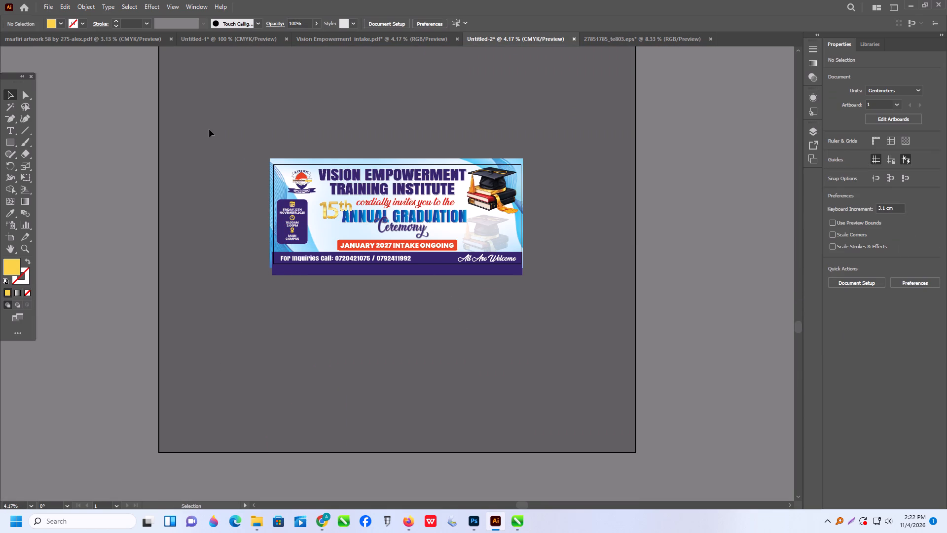
pyautogui.moveTo(211, 126); pyautogui.dragTo(674, 376)
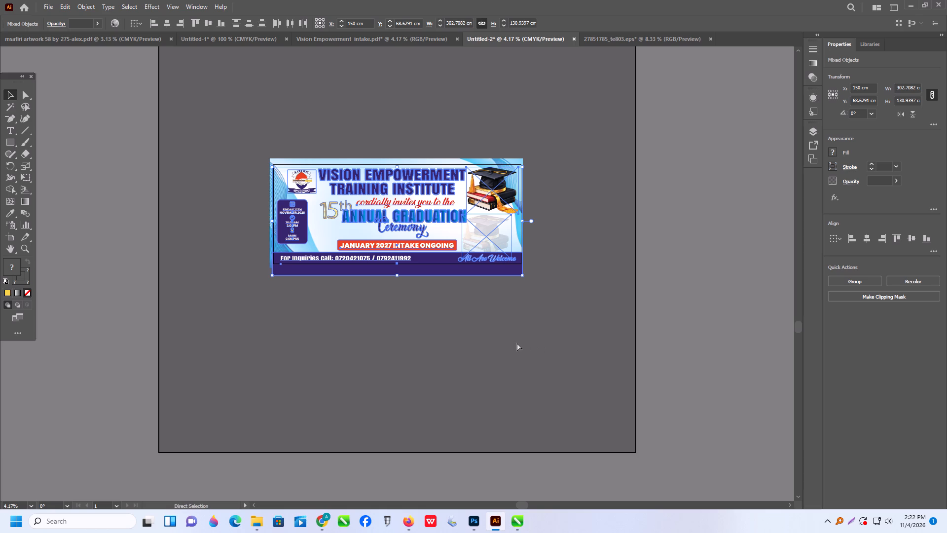
pyautogui.hotkey('ctrl', 'g')
pyautogui.hotkey('ctrl', 'alt', '2')
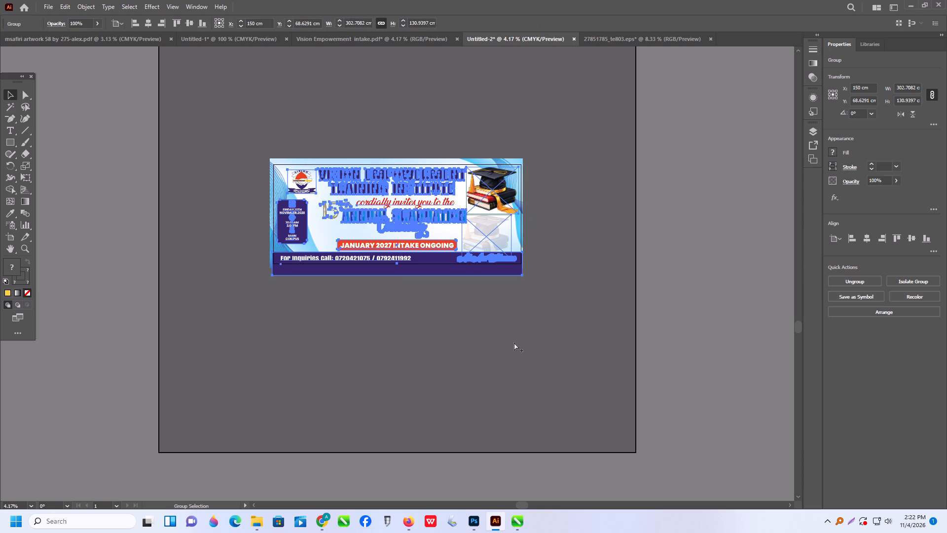
# Group the complete banner artwork together with its light-blue wave background.
pyautogui.click(290, 125)
pyautogui.moveTo(222, 127); pyautogui.dragTo(548, 333)
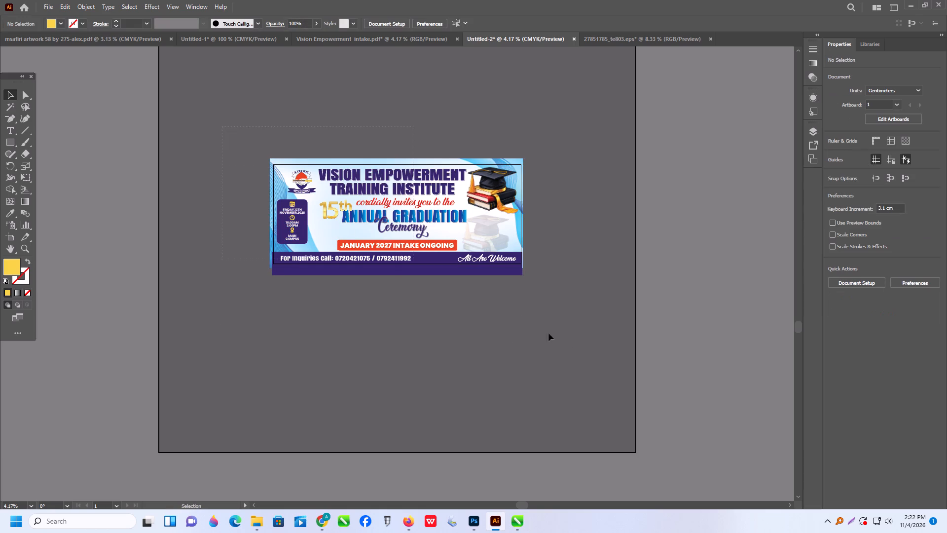
pyautogui.moveTo(548, 333); pyautogui.dragTo(593, 360)
pyautogui.hotkey('ctrl', 'g')
pyautogui.click(532, 357)
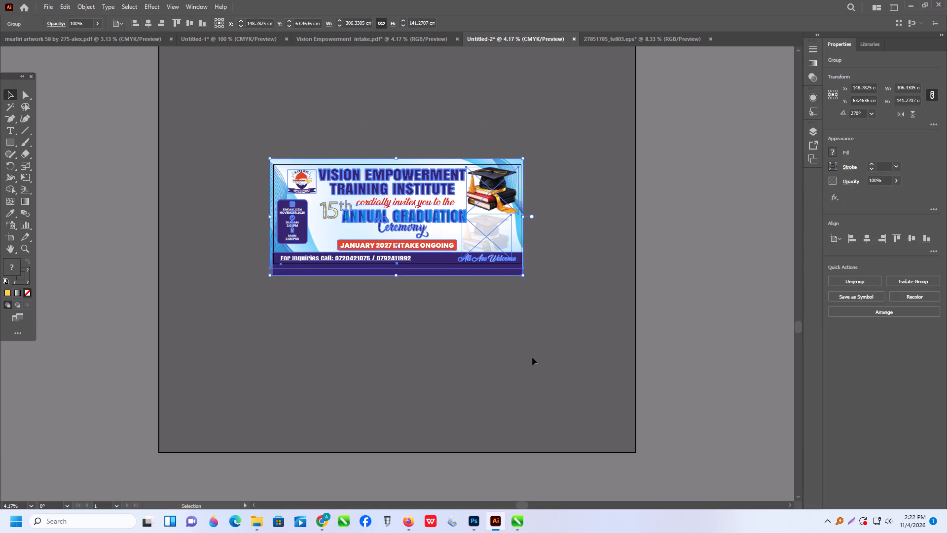
# Draw a 300 by 120 cm rectangle and centre it horizontally and vertically on the artboard.
pyautogui.moveTo(10, 139); pyautogui.dragTo(15, 139)
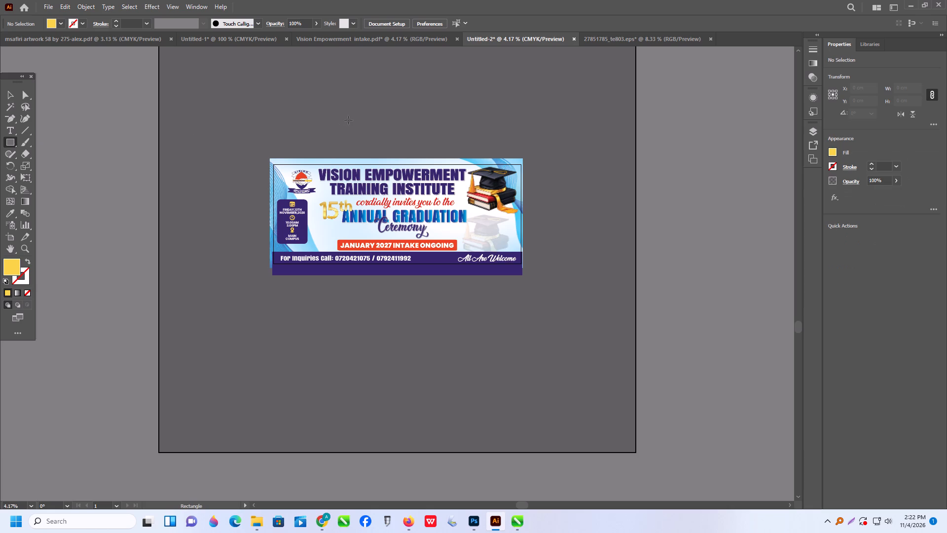
pyautogui.click(348, 120)
pyautogui.write('300')
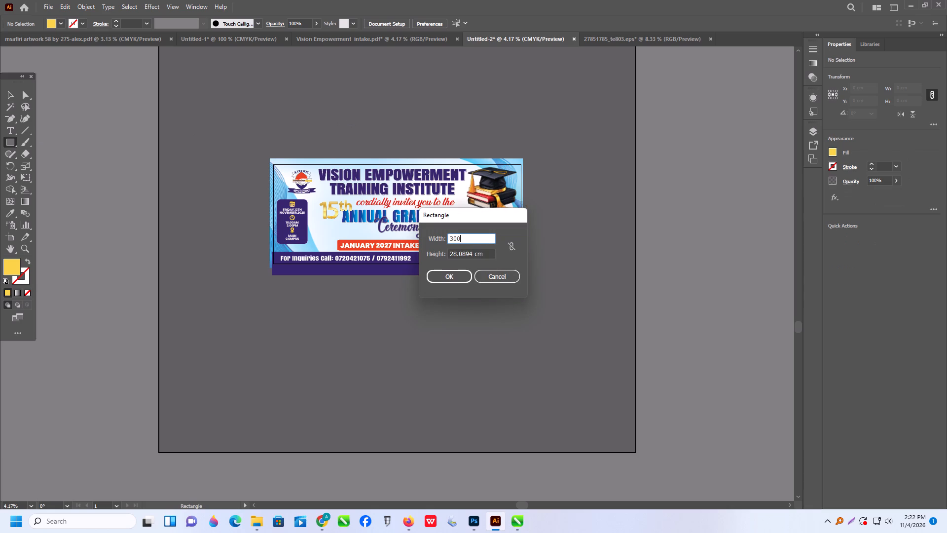
pyautogui.press('Tab')
pyautogui.write('1.')
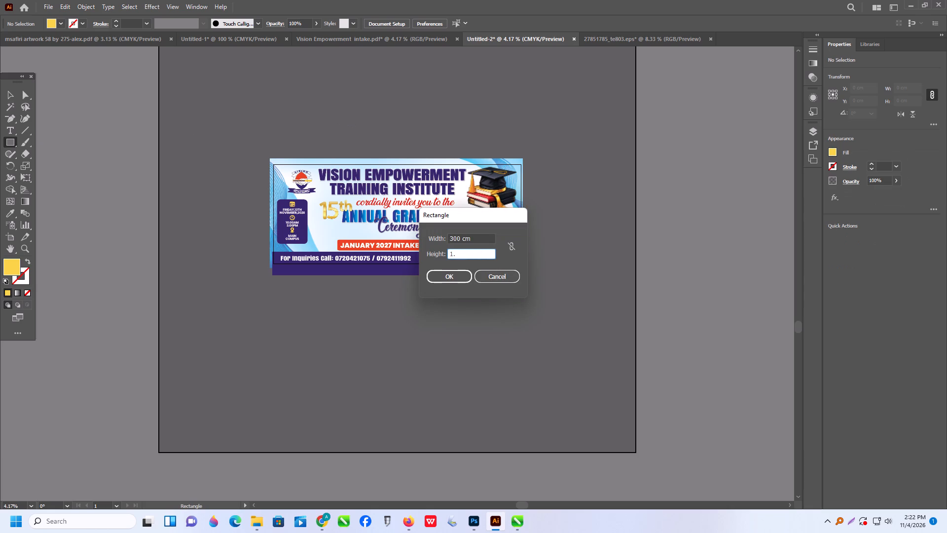
pyautogui.press('BackSpace')
pyautogui.write('20')
pyautogui.press('Return')
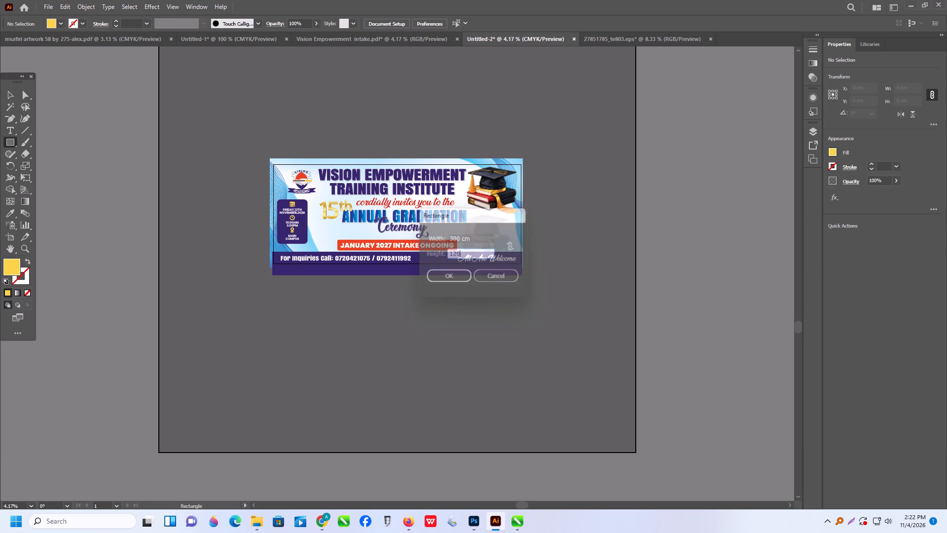
pyautogui.click(871, 240)
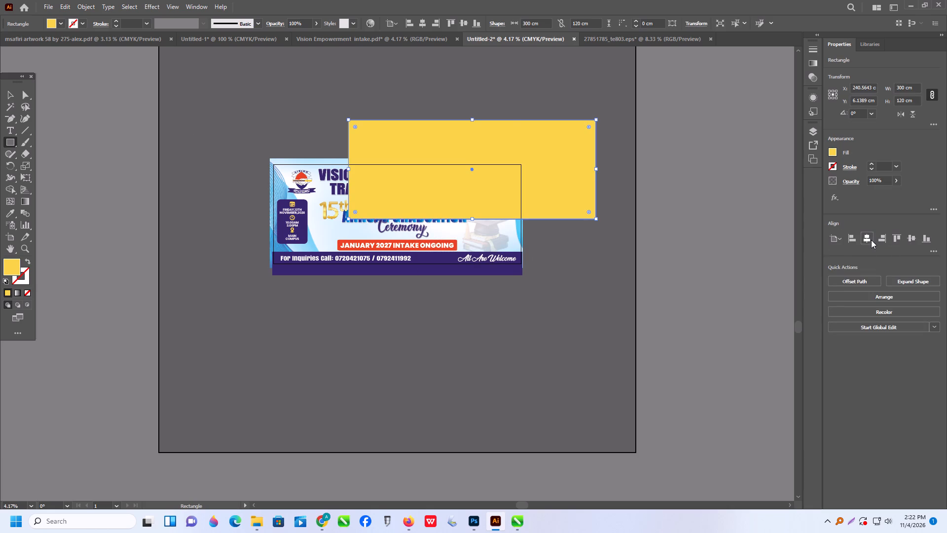
pyautogui.click(911, 237)
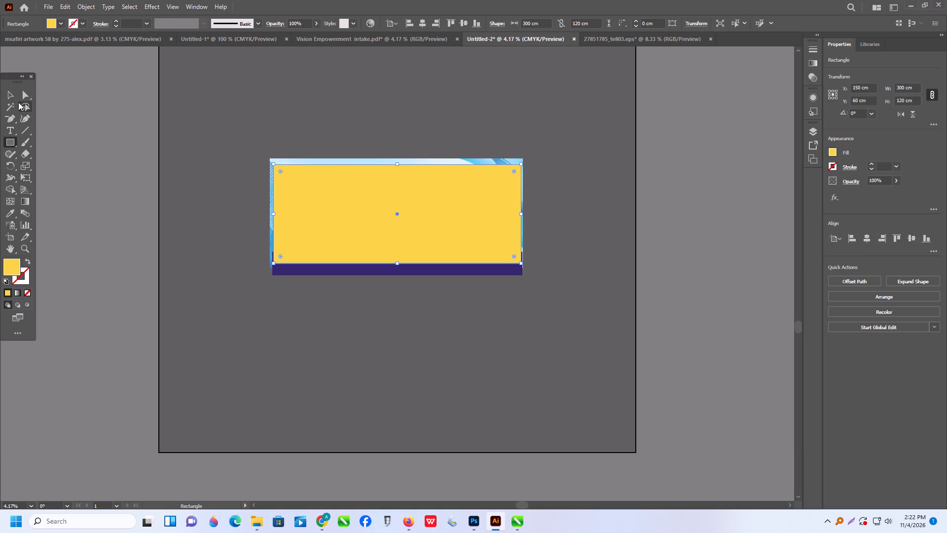
# Make a clipping mask of the grouped banner artwork using the 300 by 120 cm yellow rectangle.
pyautogui.click(14, 95)
pyautogui.moveTo(247, 91); pyautogui.dragTo(362, 348)
pyautogui.rightClick(350, 232)
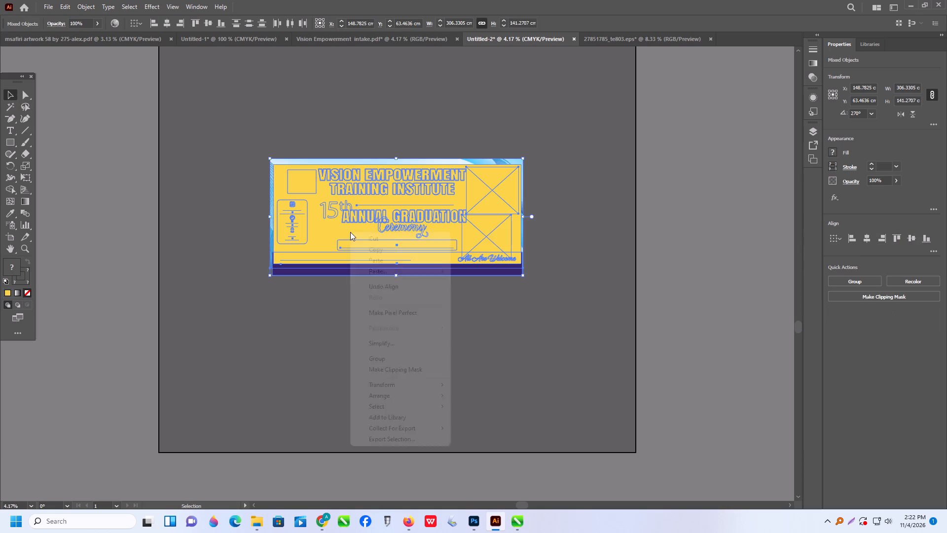
pyautogui.click(401, 368)
pyautogui.click(404, 363)
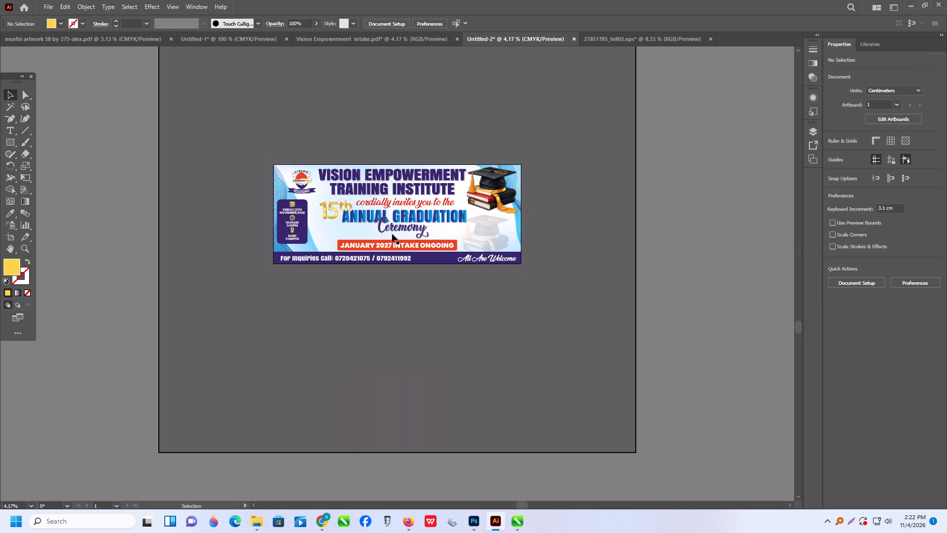
# Examine the clipped banner's overall layout, details and edges.
pyautogui.keyDown('alt'); pyautogui.scroll(2, 392, 232); pyautogui.keyUp('alt')
pyautogui.scroll(1, 406, 214)
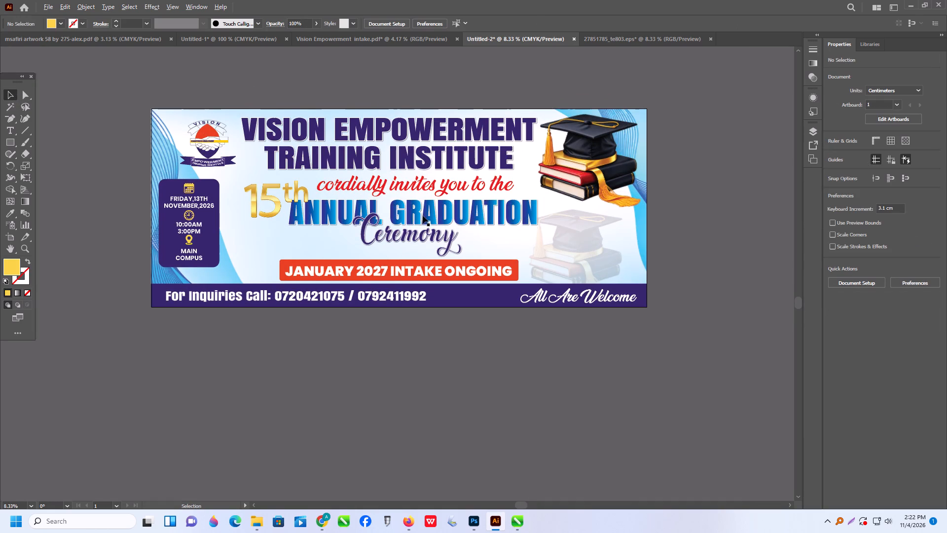
pyautogui.keyDown('alt'); pyautogui.scroll(1, 420, 220); pyautogui.keyUp('alt')
pyautogui.scroll(-4, 420, 220)
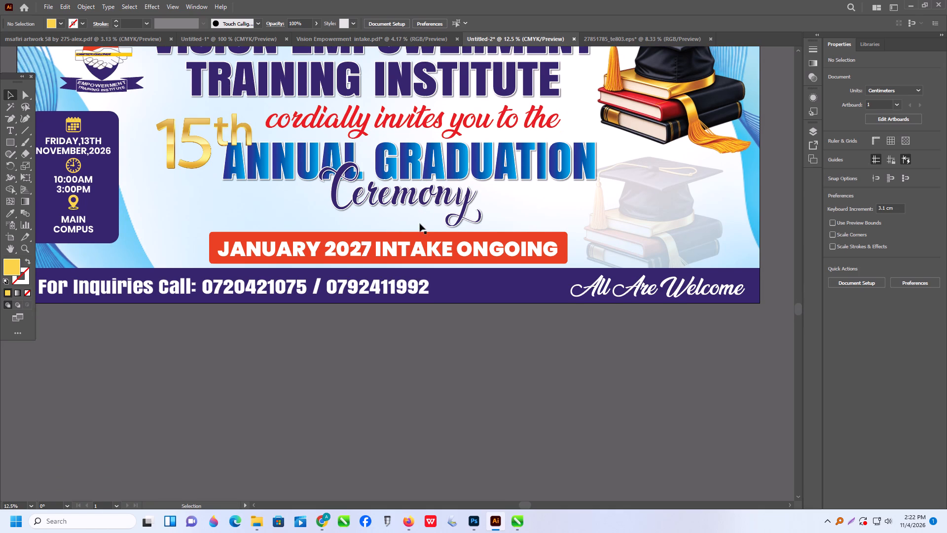
pyautogui.keyDown('alt'); pyautogui.scroll(-2, 417, 220); pyautogui.keyUp('alt')
pyautogui.scroll(-2, 416, 224)
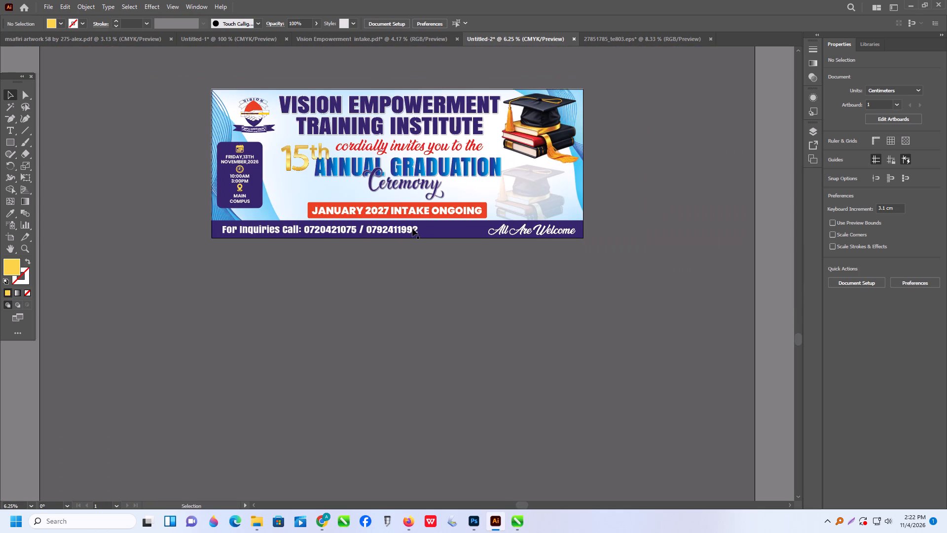
pyautogui.keyDown('alt'); pyautogui.scroll(3, 412, 228); pyautogui.keyUp('alt')
pyautogui.keyDown('alt'); pyautogui.scroll(-5, 412, 229); pyautogui.keyUp('alt')
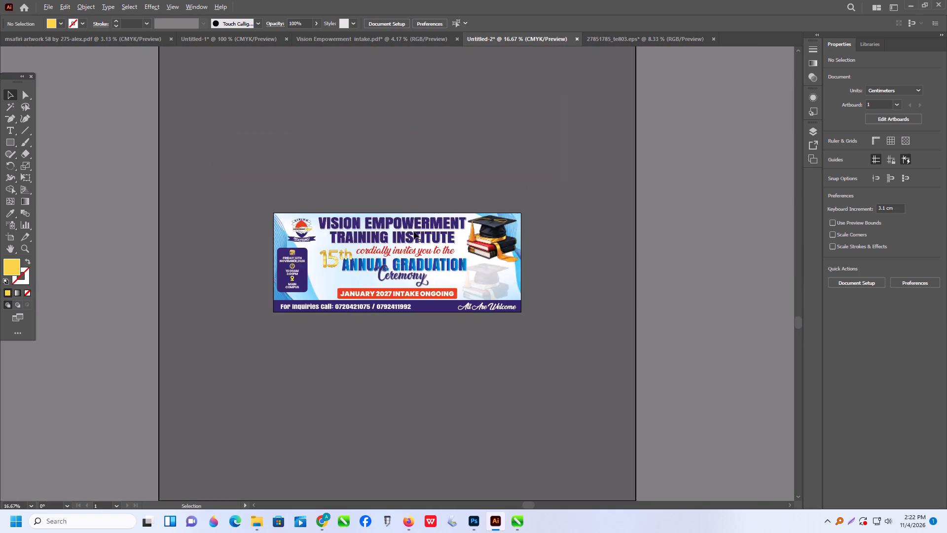
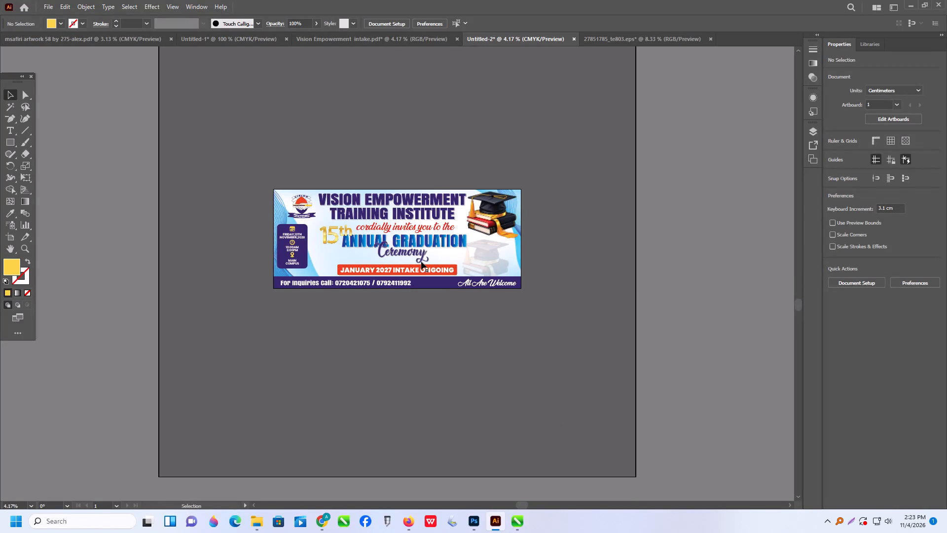
# Recolour both lines of the VISION EMPOWERMENT TRAINING INSTITUTE heading inside the clipped banner with a bright sky-blue fill.
pyautogui.scroll(-3, 421, 262)
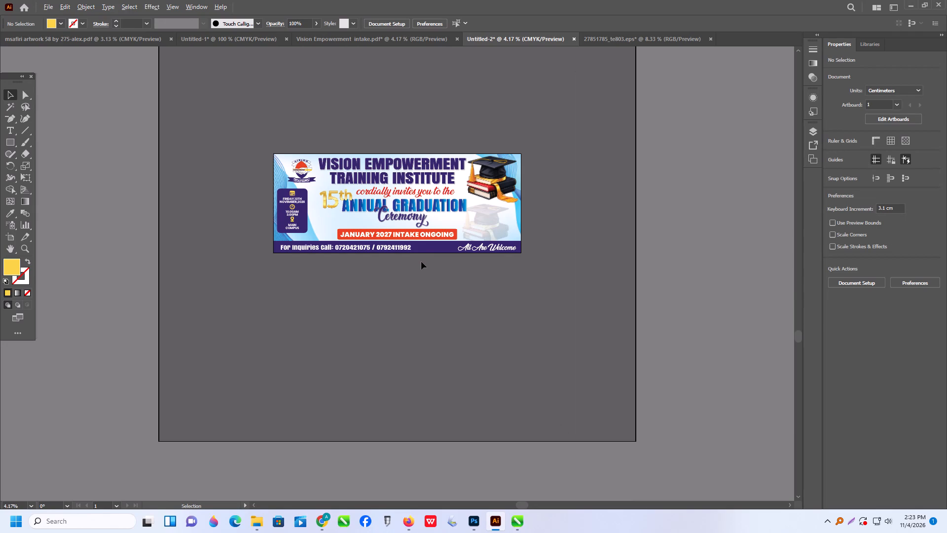
pyautogui.keyDown('alt'); pyautogui.scroll(1, 421, 262); pyautogui.keyUp('alt')
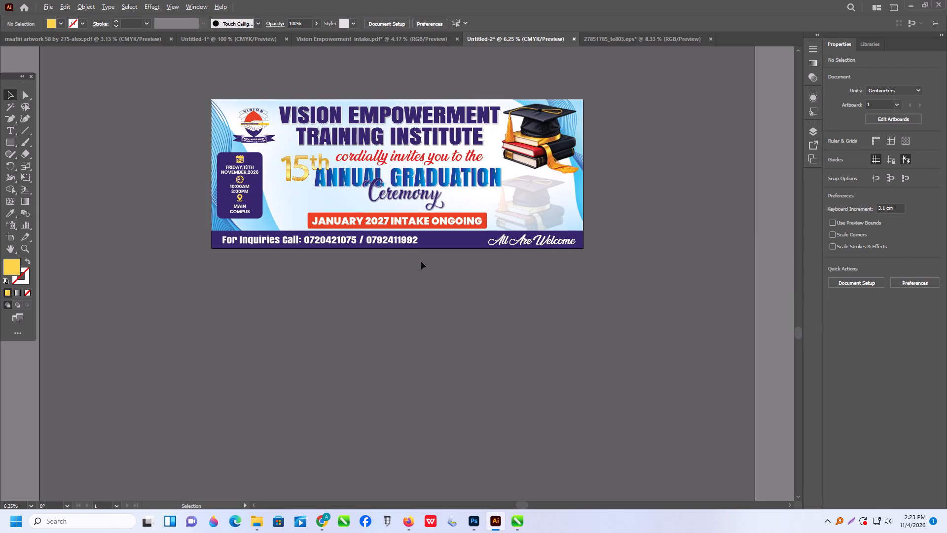
pyautogui.scroll(1, 421, 262)
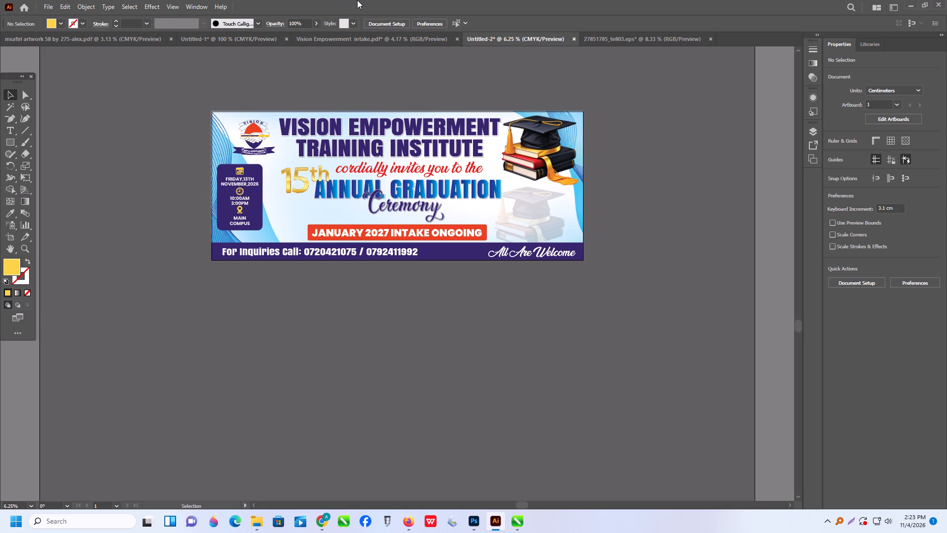
pyautogui.tripleClick(384, 122)
pyautogui.tripleClick(383, 131)
pyautogui.click(383, 131)
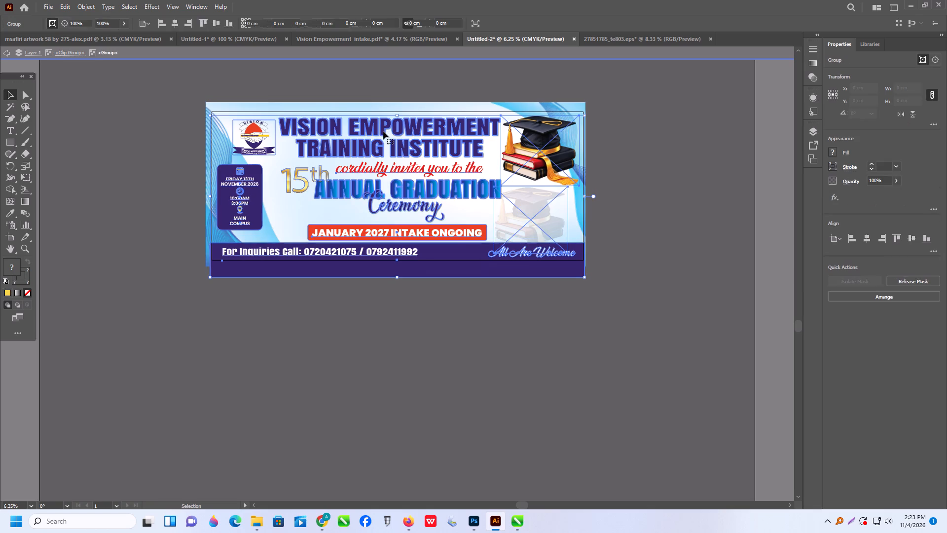
pyautogui.tripleClick(383, 131)
pyautogui.keyDown('alt'); pyautogui.scroll(1, 383, 131); pyautogui.keyUp('alt')
pyautogui.tripleClick(383, 131)
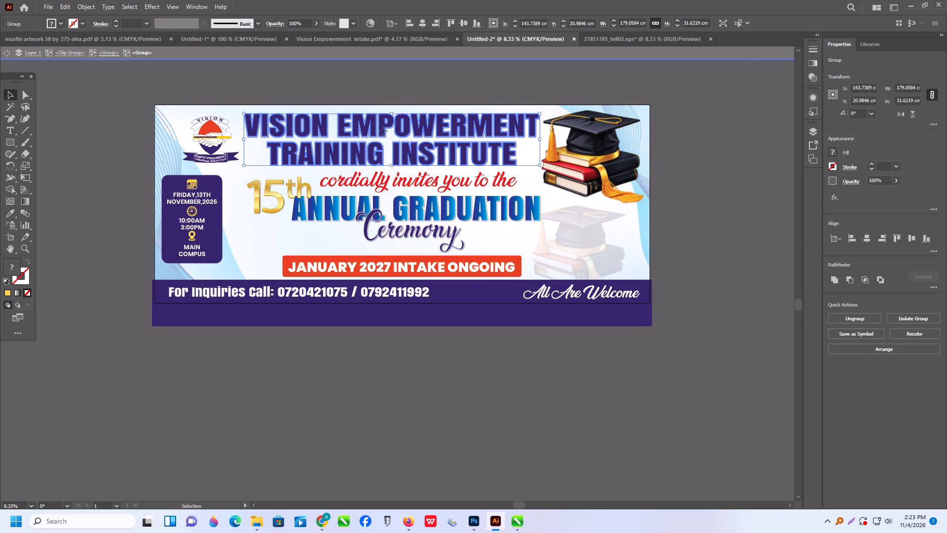
pyautogui.click(383, 131)
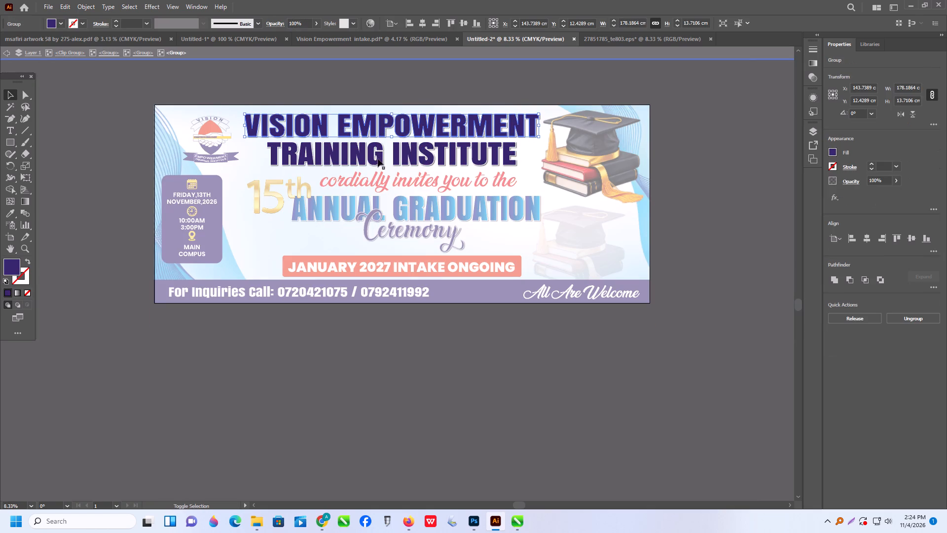
pyautogui.keyDown('shift'); pyautogui.click(378, 160); pyautogui.keyUp('shift')
pyautogui.moveTo(378, 160); pyautogui.dragTo(384, 130)
pyautogui.hotkey('ctrl', 'z')
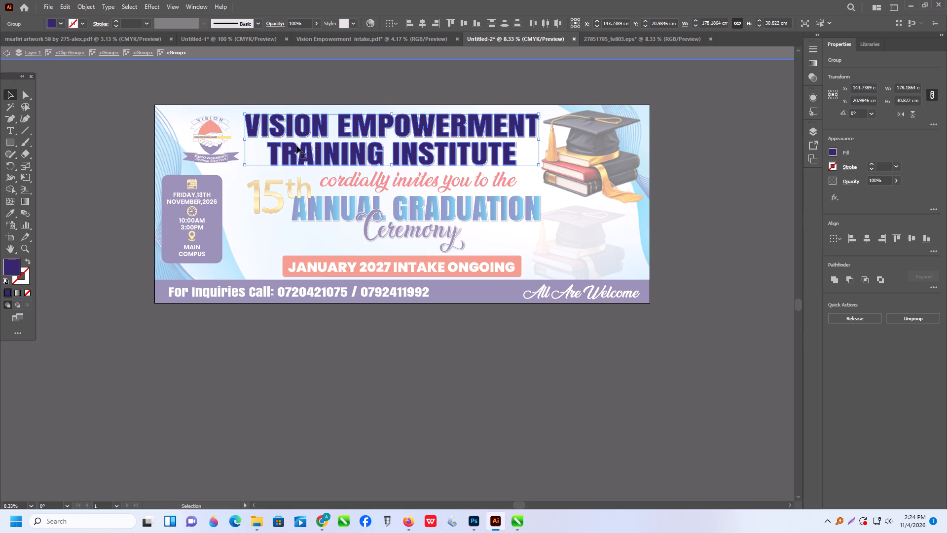
pyautogui.click(63, 24)
pyautogui.click(53, 41)
pyautogui.tripleClick(87, 128)
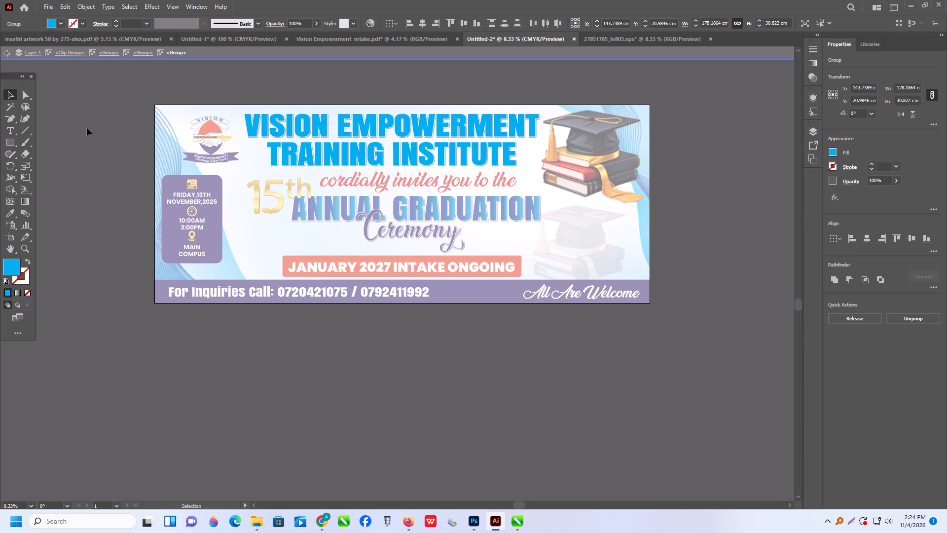
pyautogui.click(87, 128)
pyautogui.tripleClick(406, 343)
pyautogui.click(406, 343)
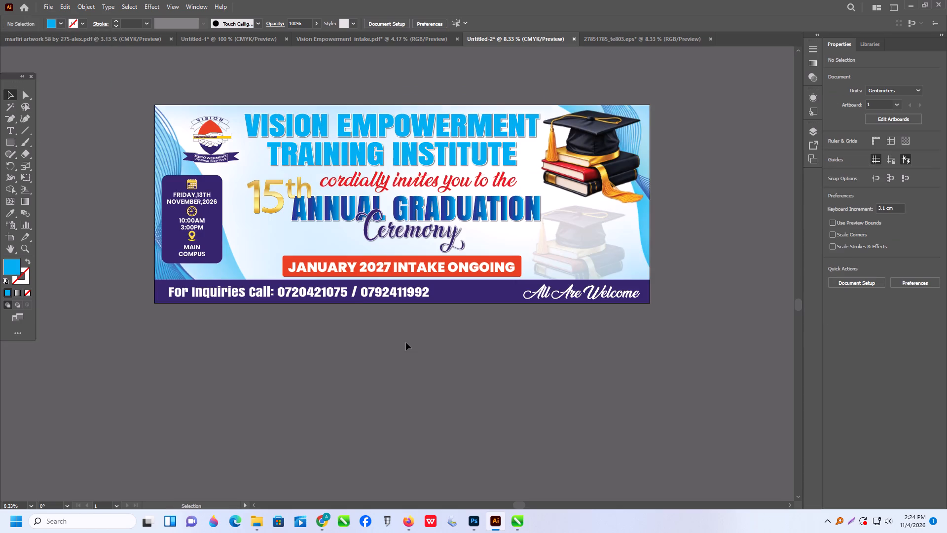
# Examine the banner with its sky-blue heading, both up close and as a whole, checking colour balance and legibility.
pyautogui.keyDown('alt'); pyautogui.scroll(-2, 436, 375); pyautogui.keyUp('alt')
pyautogui.scroll(-2, 390, 344)
pyautogui.keyDown('alt'); pyautogui.scroll(1, 291, 284); pyautogui.keyUp('alt')
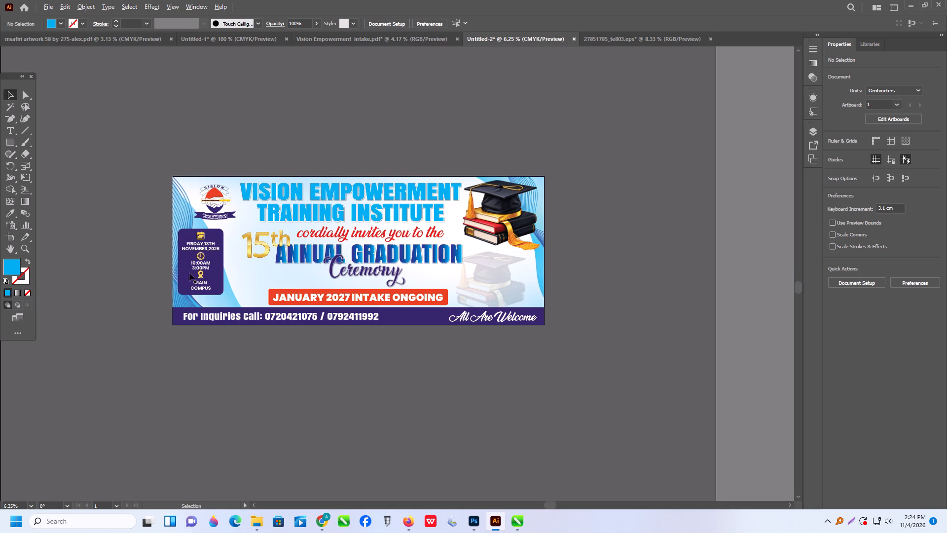
pyautogui.keyDown('alt'); pyautogui.scroll(2, 131, 273); pyautogui.keyUp('alt')
pyautogui.scroll(-1, 175, 276)
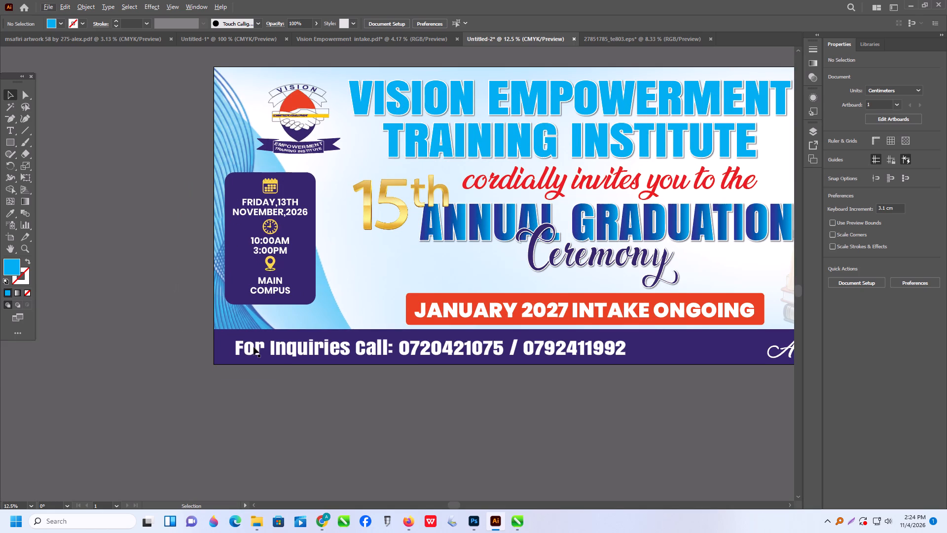
pyautogui.scroll(2, 254, 347)
pyautogui.keyDown('alt'); pyautogui.scroll(-1, 146, 366); pyautogui.keyUp('alt')
pyautogui.scroll(-2, 236, 337)
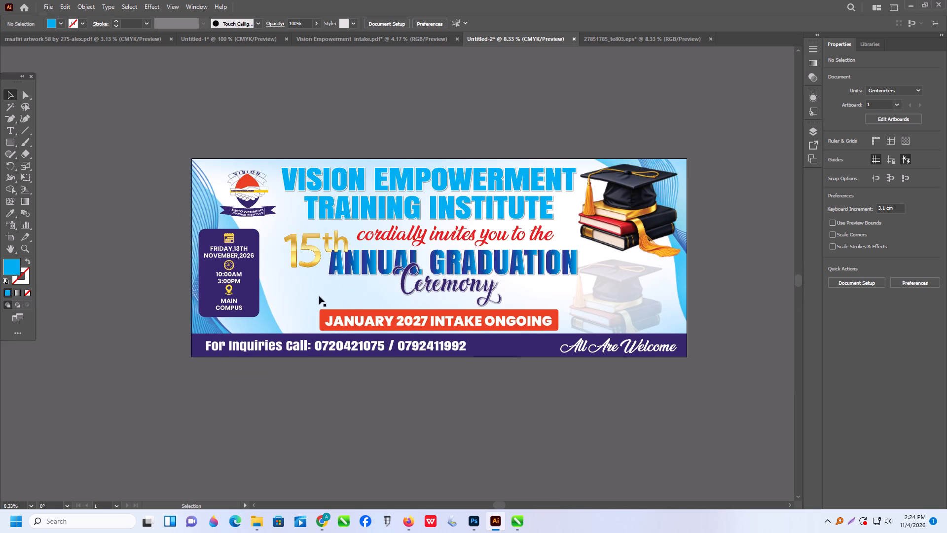
pyautogui.scroll(-3, 370, 272)
pyautogui.keyDown('alt'); pyautogui.scroll(-1, 377, 284); pyautogui.keyUp('alt')
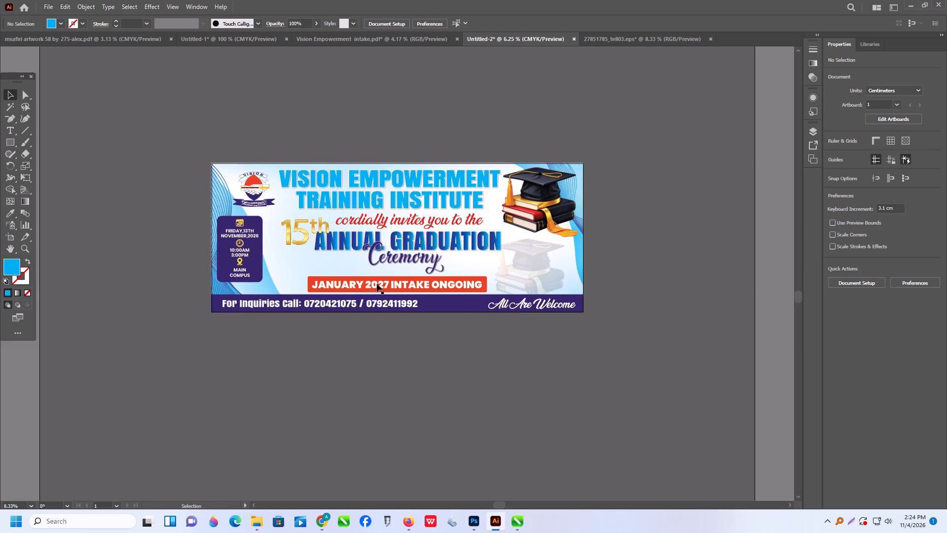
pyautogui.scroll(-2, 377, 285)
pyautogui.keyDown('alt'); pyautogui.scroll(1, 402, 193); pyautogui.keyUp('alt')
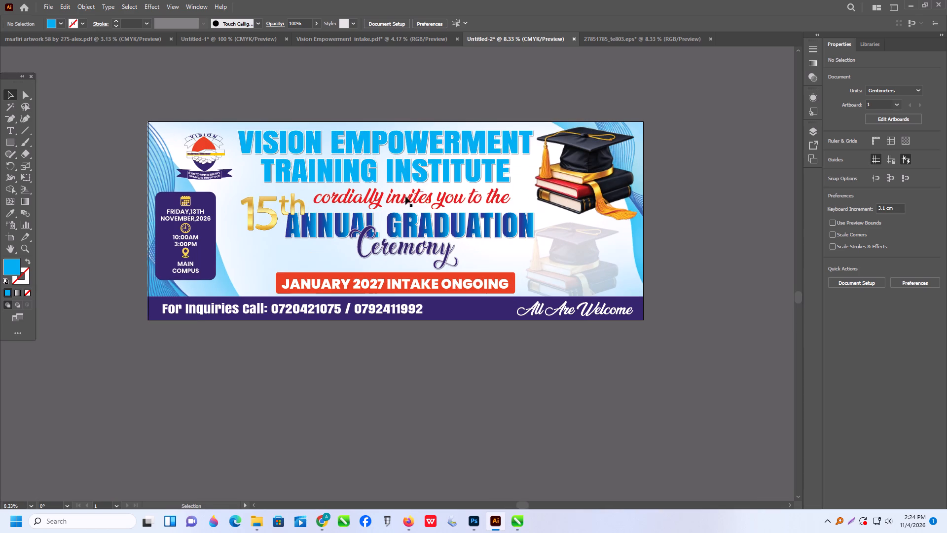
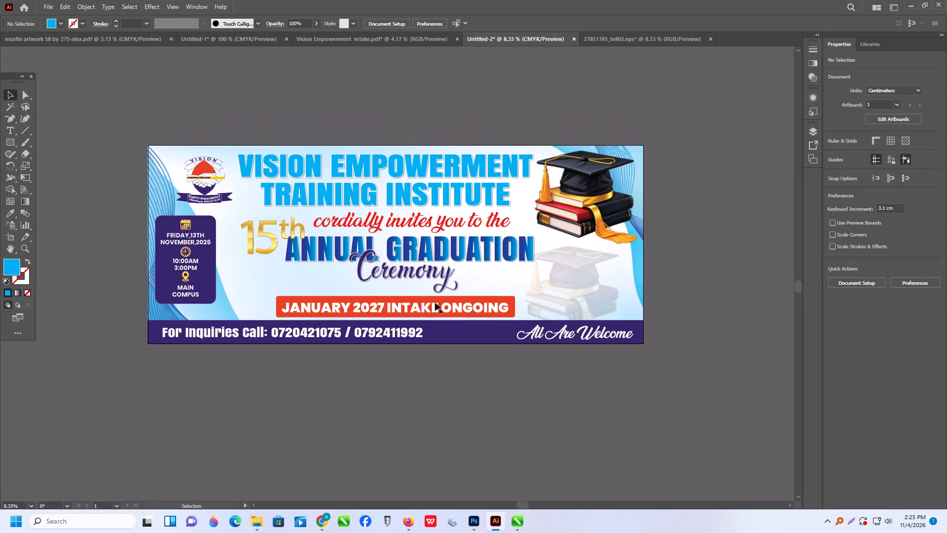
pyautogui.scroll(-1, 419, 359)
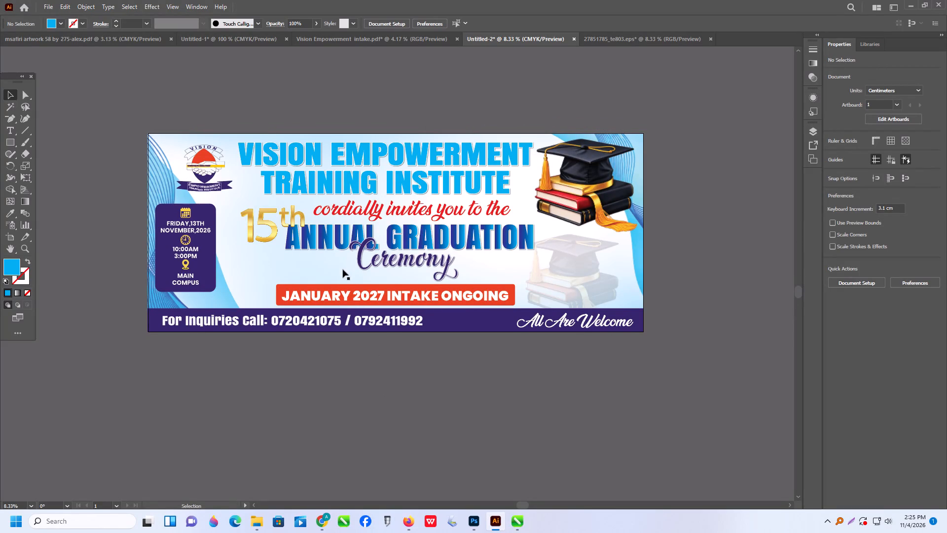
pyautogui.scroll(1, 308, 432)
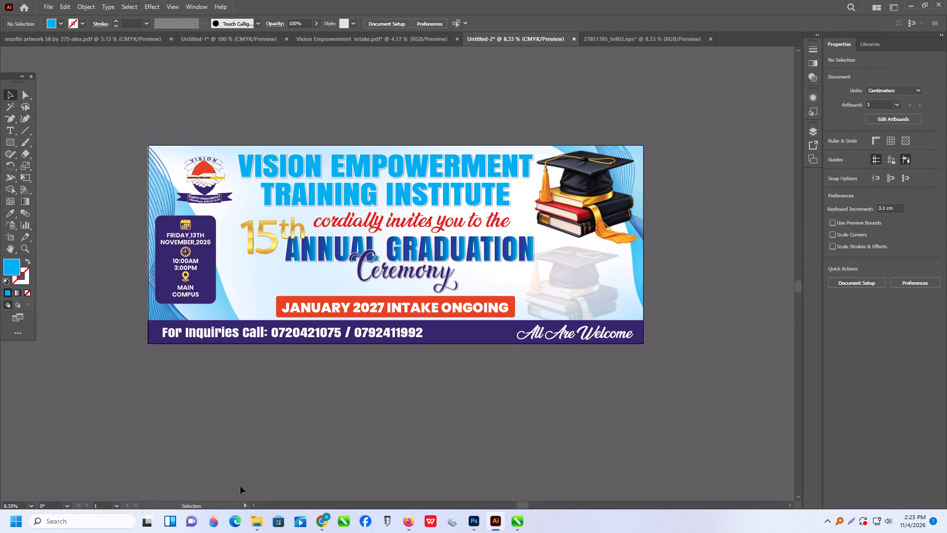
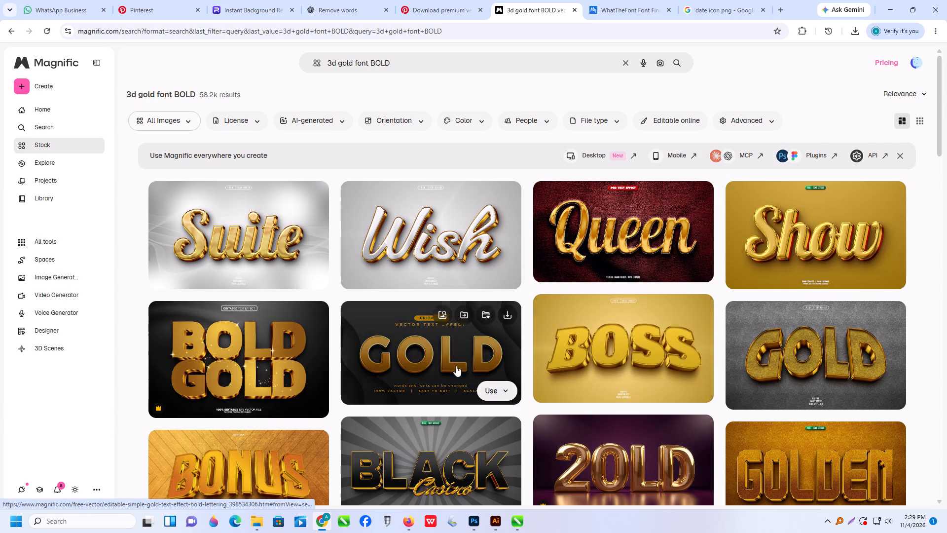
# Download the "Editable simple gold text effect in bold lettering" vector as an EPS file.
pyautogui.click(428, 361)
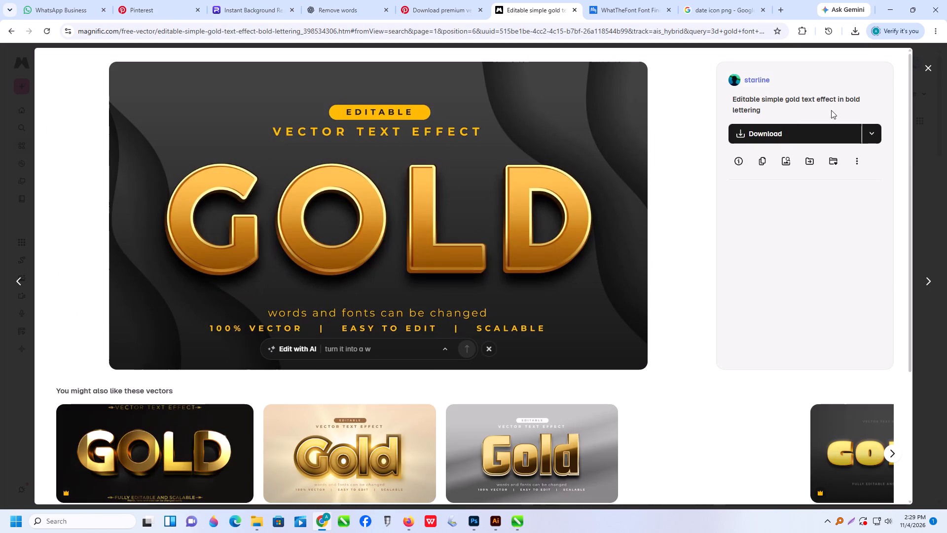
pyautogui.click(860, 129)
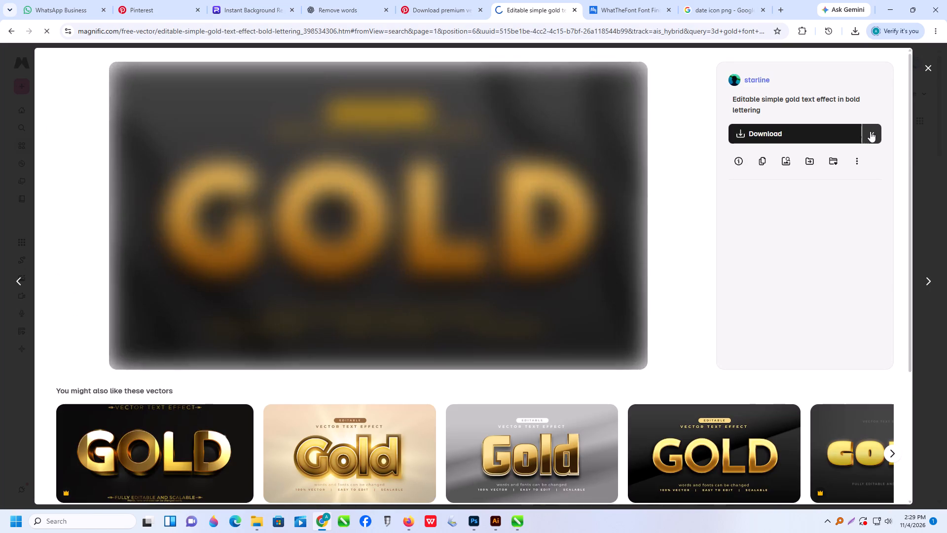
pyautogui.click(871, 131)
pyautogui.click(851, 180)
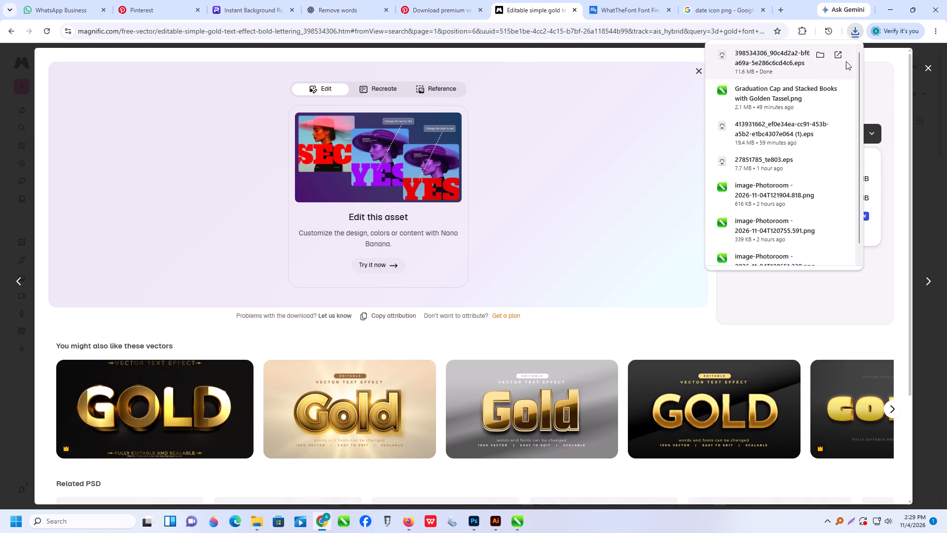
# Open the downloaded gold text effect EPS from the Downloads folder in Illustrator.
pyautogui.click(12, 32)
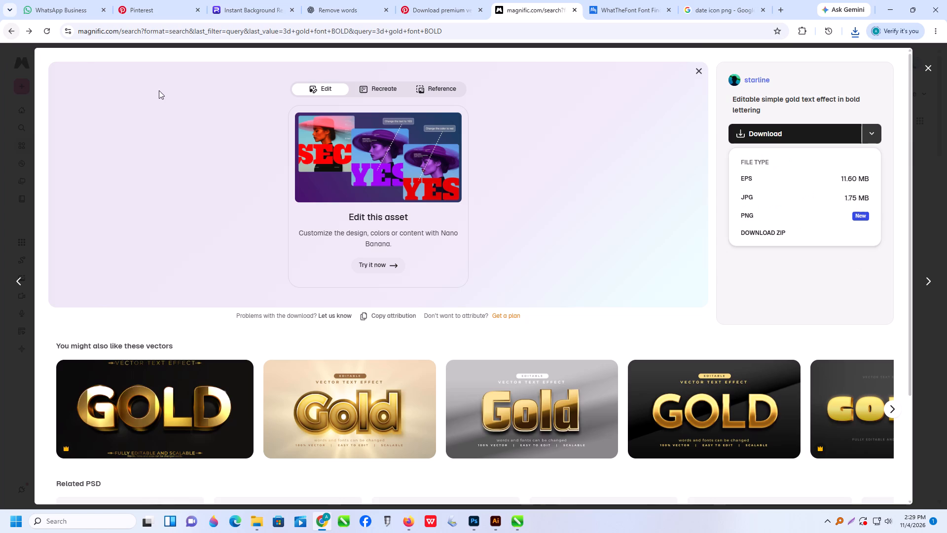
pyautogui.scroll(2, 653, 141)
pyautogui.click(856, 29)
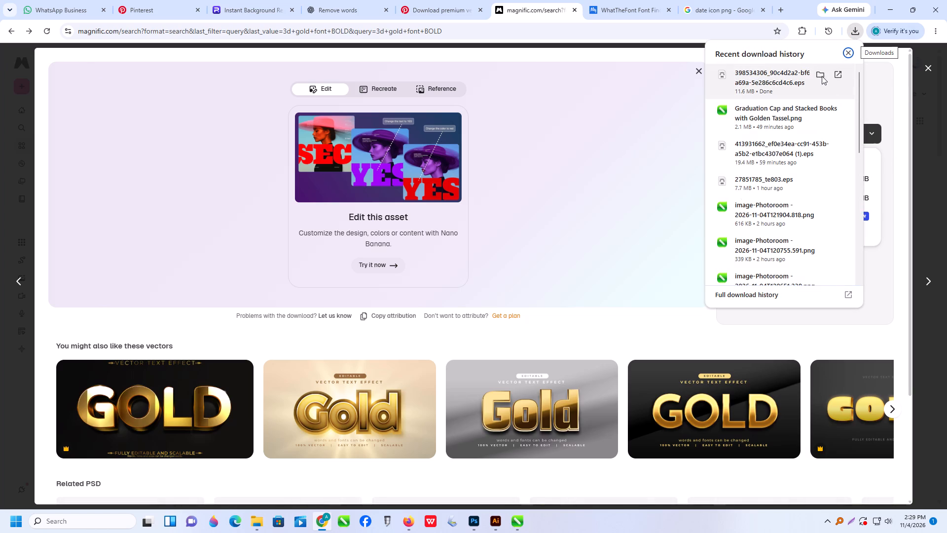
pyautogui.click(818, 73)
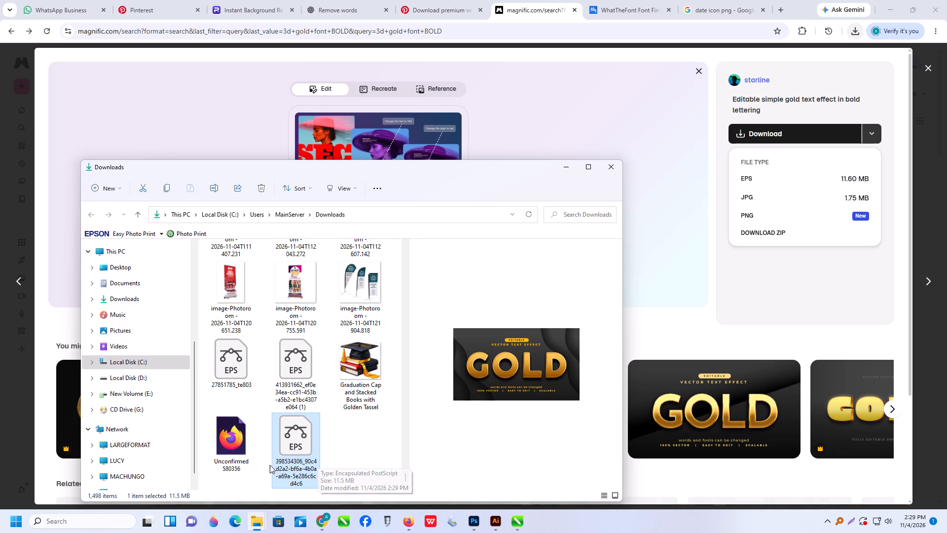
pyautogui.click(287, 443)
pyautogui.tripleClick(291, 434)
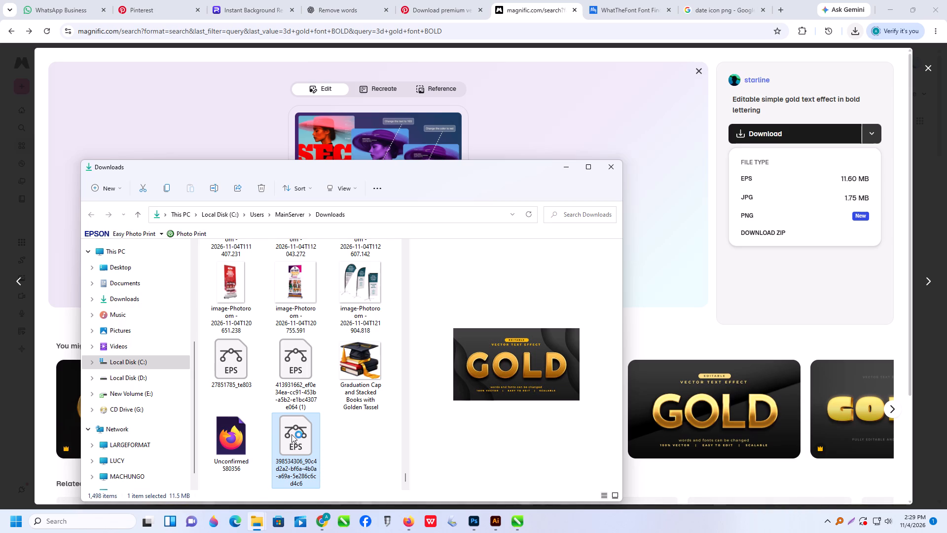
pyautogui.doubleClick(291, 434)
pyautogui.click(886, 11)
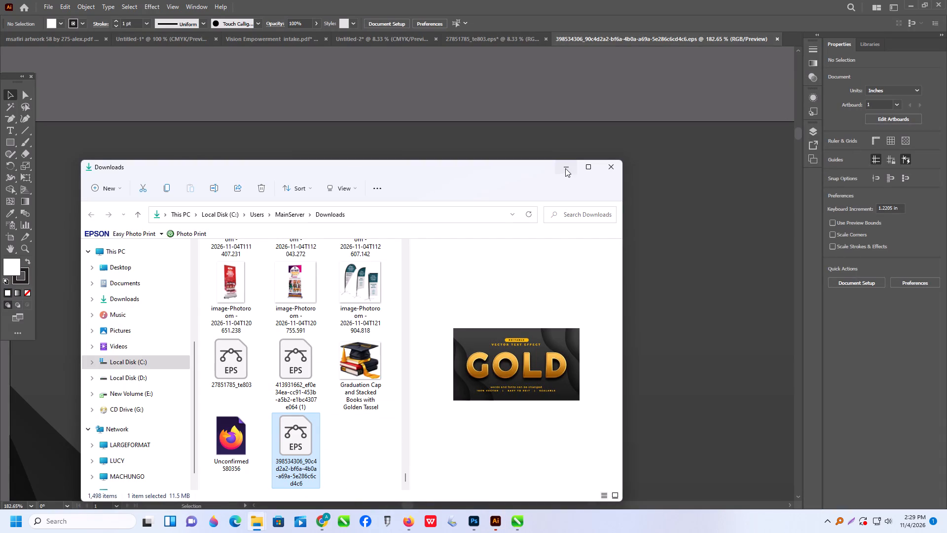
pyautogui.click(565, 168)
# Replace the large GOLD text in the effect artwork with 15TH.
pyautogui.scroll(-9, 492, 323)
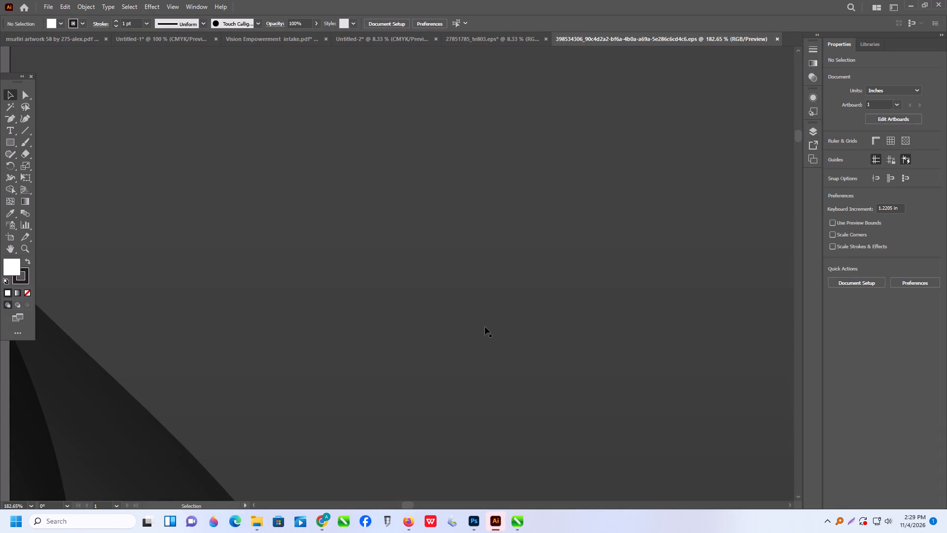
pyautogui.hotkey('ctrl', '-')
pyautogui.hotkey('ctrl', '-')
pyautogui.hotkey('ctrl', '-')
pyautogui.hotkey('ctrl', '-')
pyautogui.hotkey('ctrl', '-')
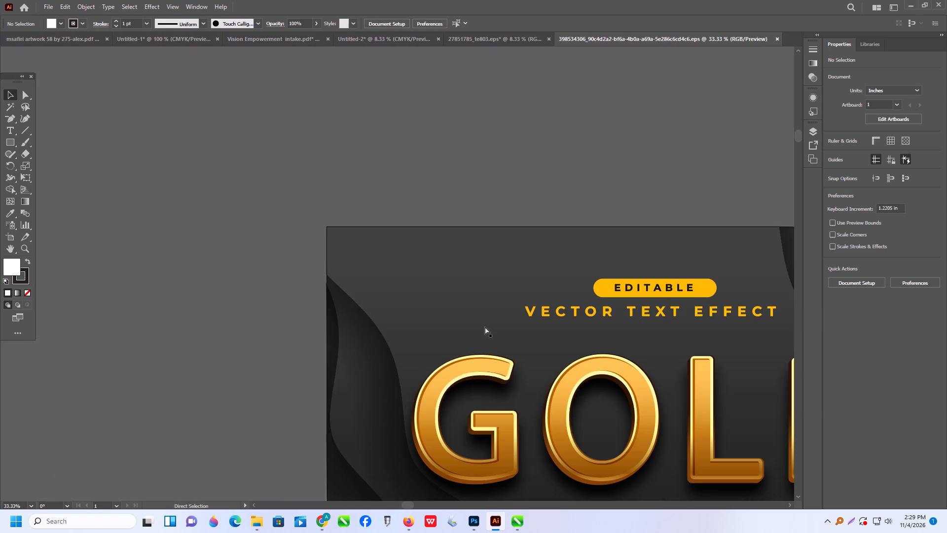
pyautogui.scroll(-8, 470, 339)
pyautogui.keyDown('alt'); pyautogui.scroll(3, 511, 345); pyautogui.keyUp('alt')
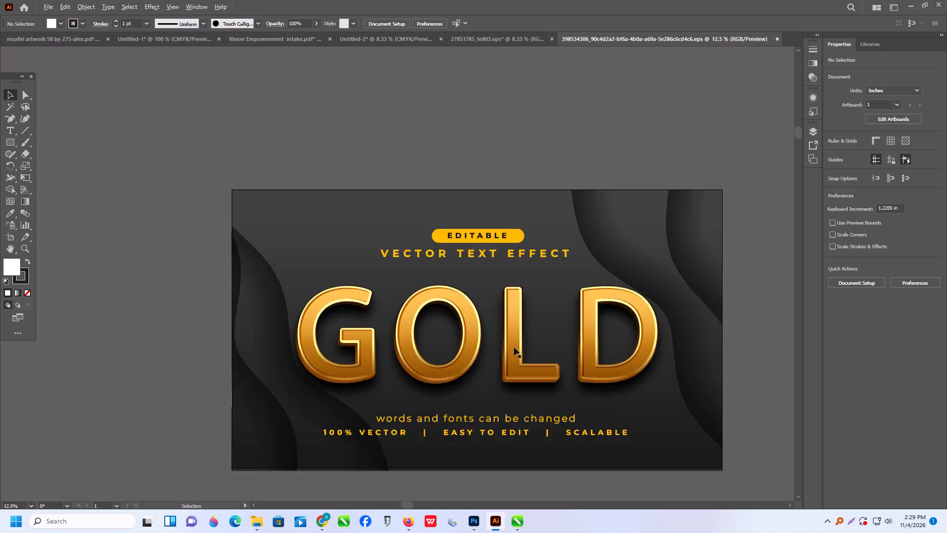
pyautogui.keyDown('alt'); pyautogui.scroll(2, 520, 359); pyautogui.keyUp('alt')
pyautogui.scroll(-3, 516, 366)
pyautogui.keyDown('alt'); pyautogui.click(510, 366); pyautogui.keyUp('alt')
pyautogui.keyDown('alt'); pyautogui.scroll(-4, 510, 365); pyautogui.keyUp('alt')
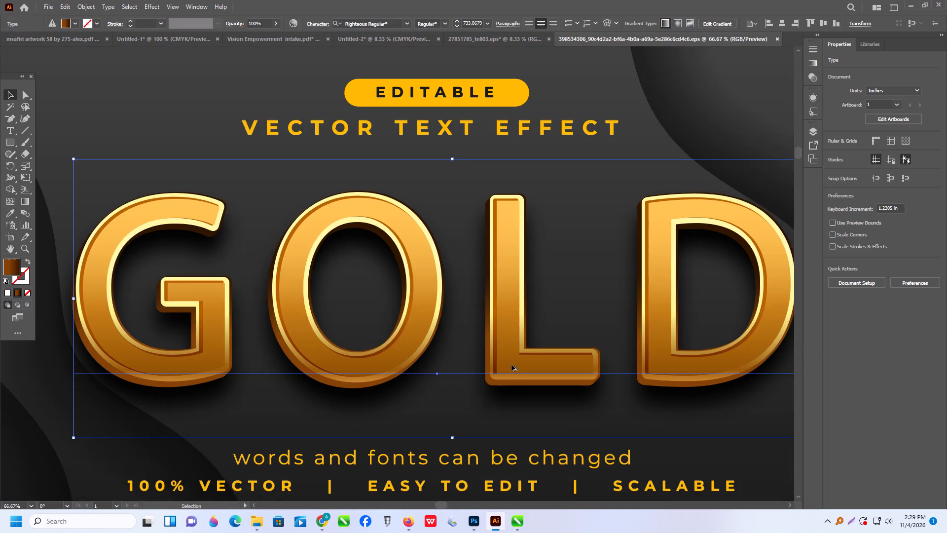
pyautogui.tripleClick(506, 351)
pyautogui.click(506, 351)
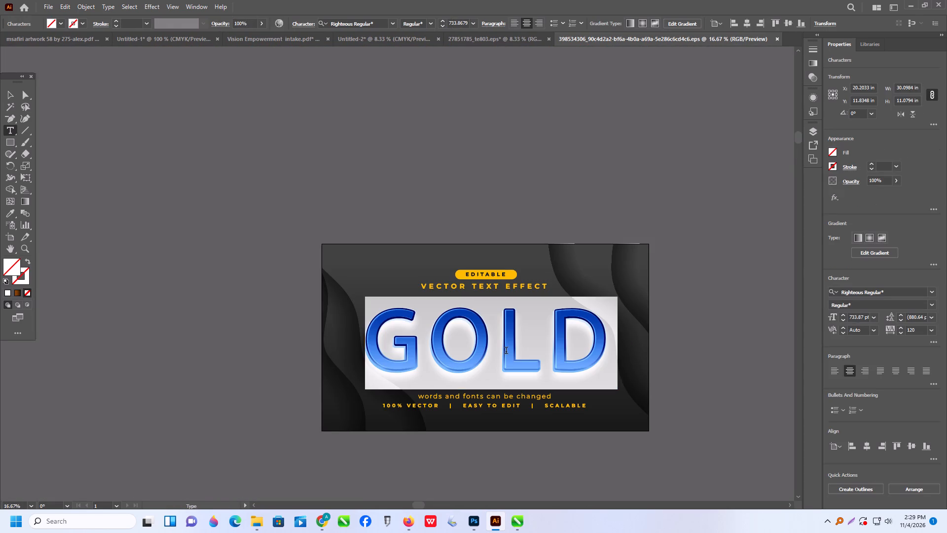
pyautogui.write('15')
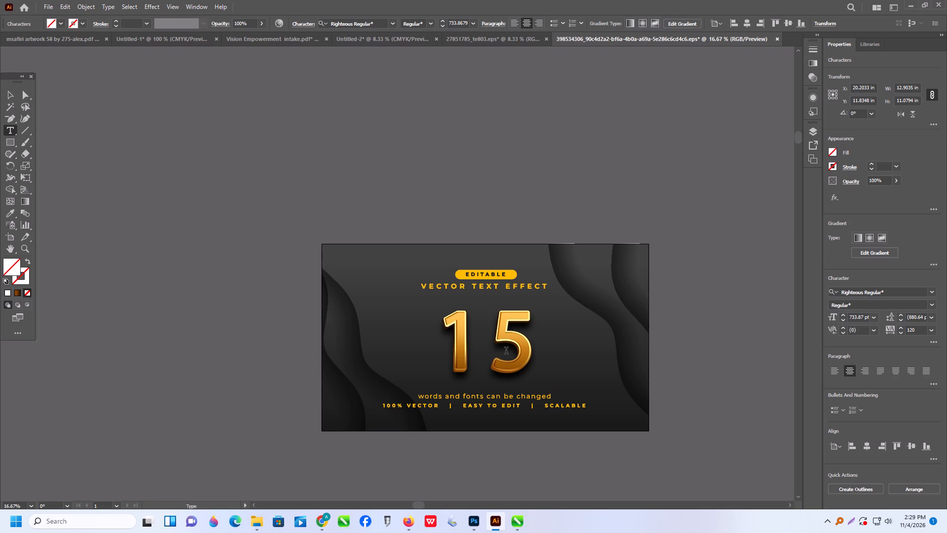
pyautogui.write('TH')
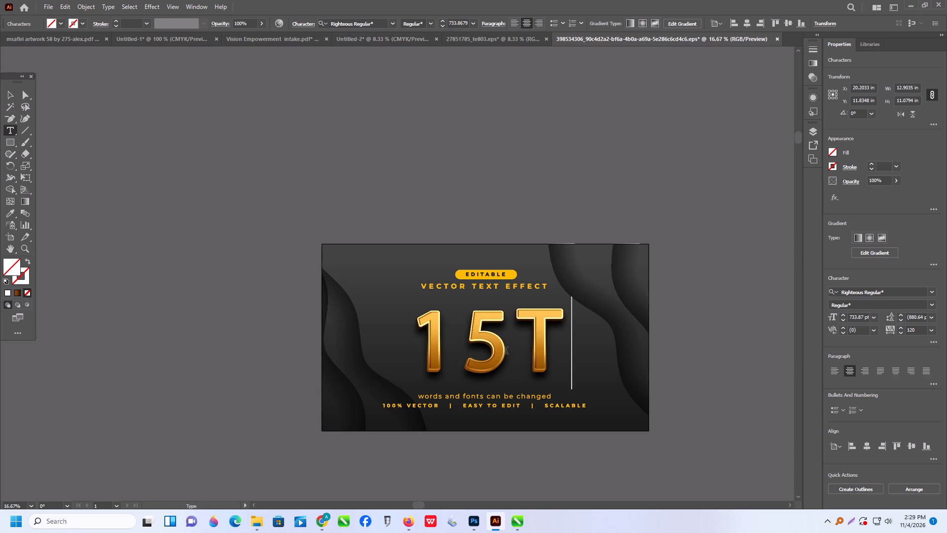
# Set the font of the 15TH text to Impact.
pyautogui.click(11, 95)
pyautogui.click(407, 27)
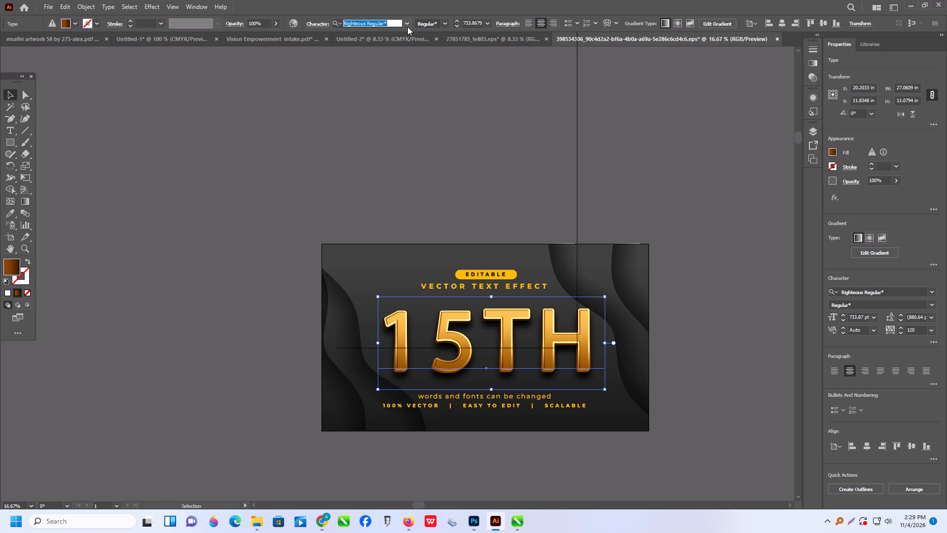
pyautogui.write('IM')
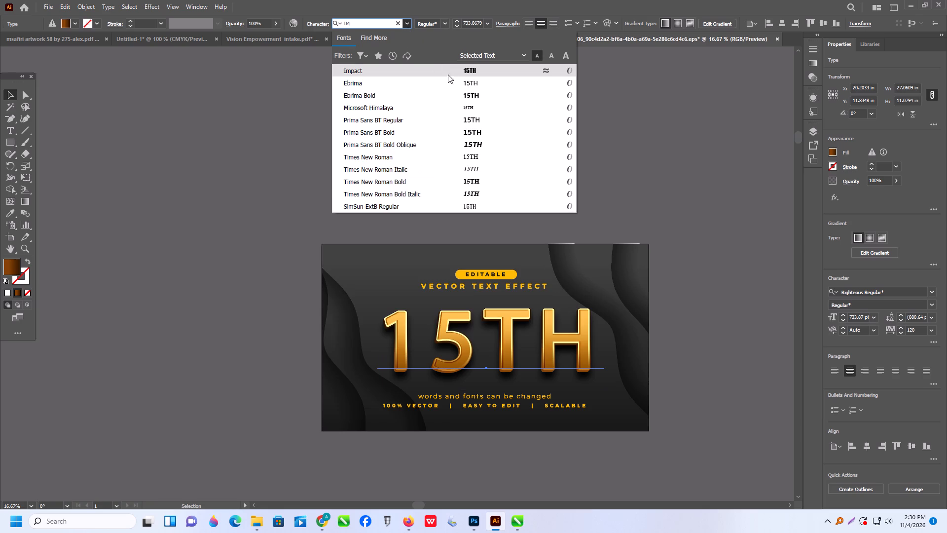
pyautogui.click(459, 72)
# Move the 15TH text leftward on the artboard to about X 13.7 in, Y 12.3 in.
pyautogui.moveTo(548, 339); pyautogui.dragTo(526, 336)
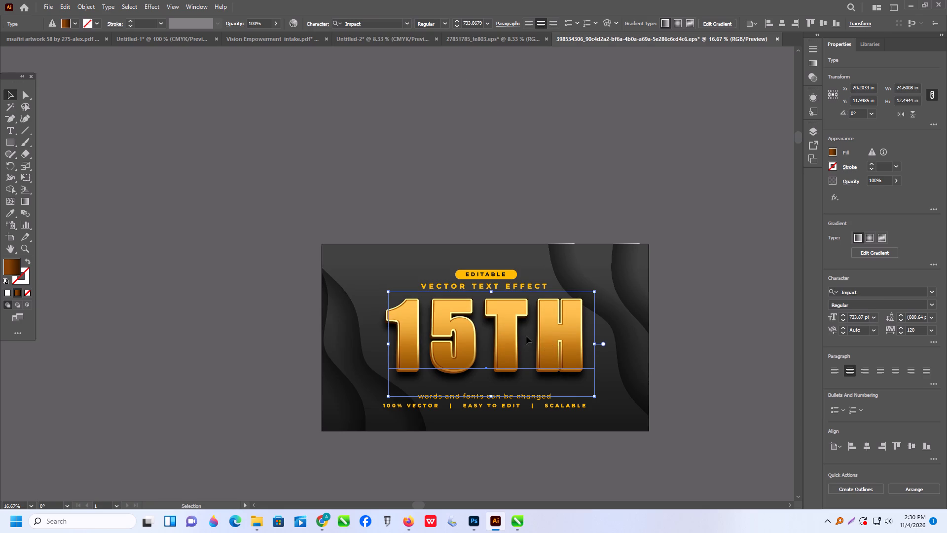
pyautogui.moveTo(526, 336); pyautogui.dragTo(495, 341)
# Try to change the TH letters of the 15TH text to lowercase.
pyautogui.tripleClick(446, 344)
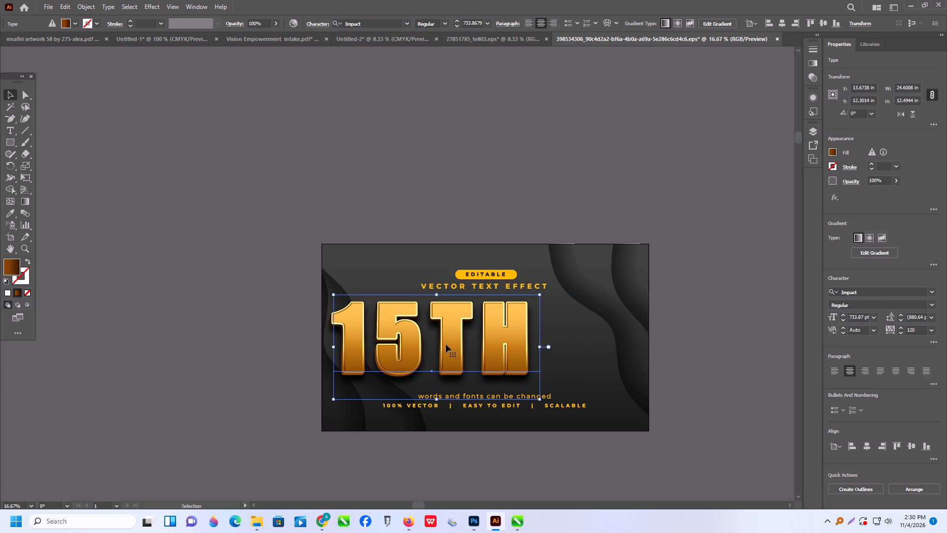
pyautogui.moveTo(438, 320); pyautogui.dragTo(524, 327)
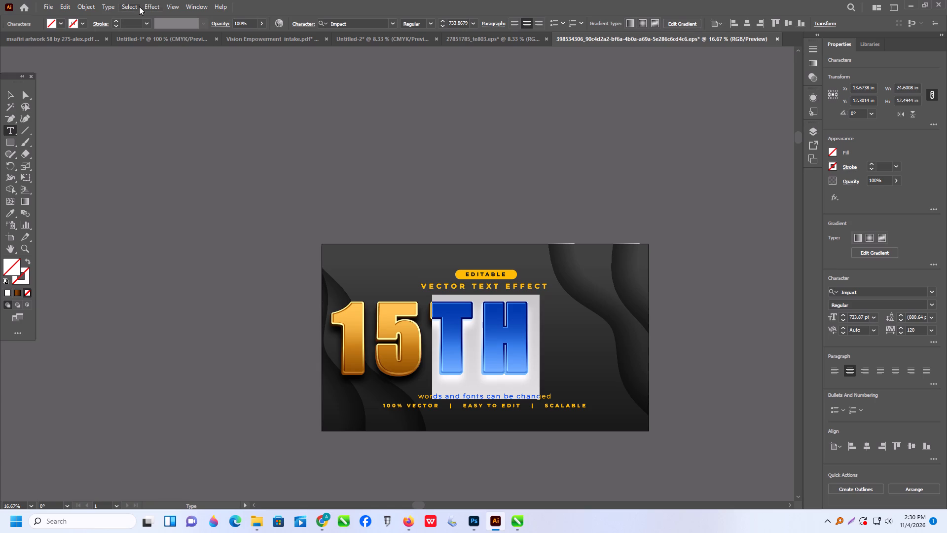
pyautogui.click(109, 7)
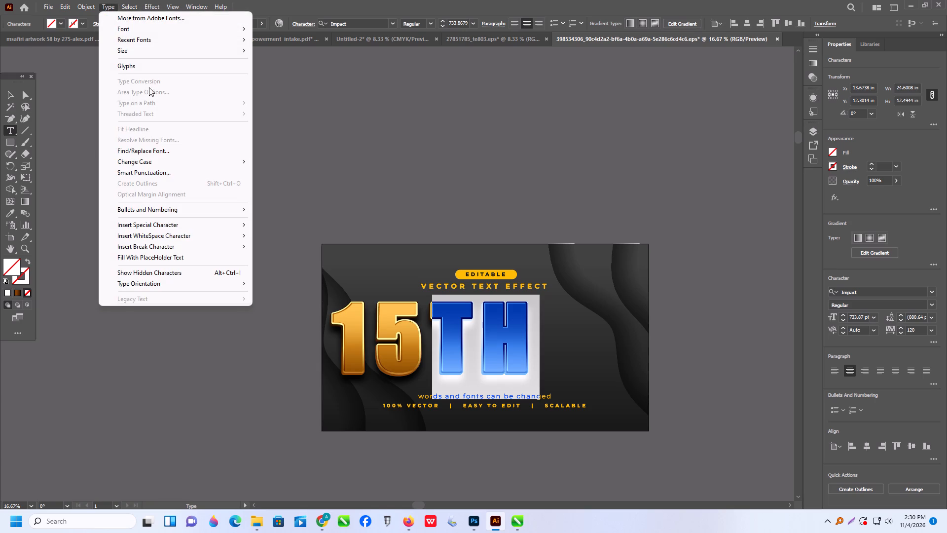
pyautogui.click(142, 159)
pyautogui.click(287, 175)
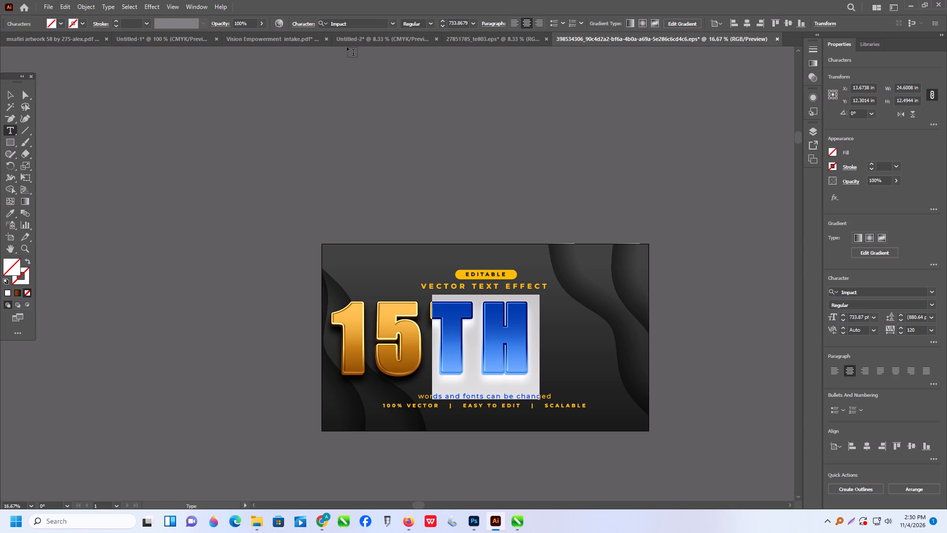
# Make the TH characters of the 15TH text superscript.
pyautogui.click(306, 22)
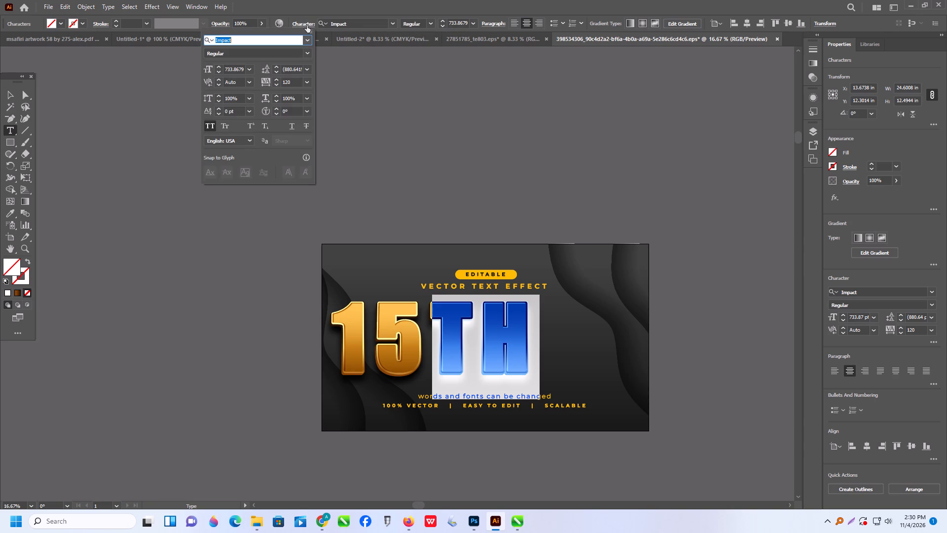
pyautogui.click(255, 124)
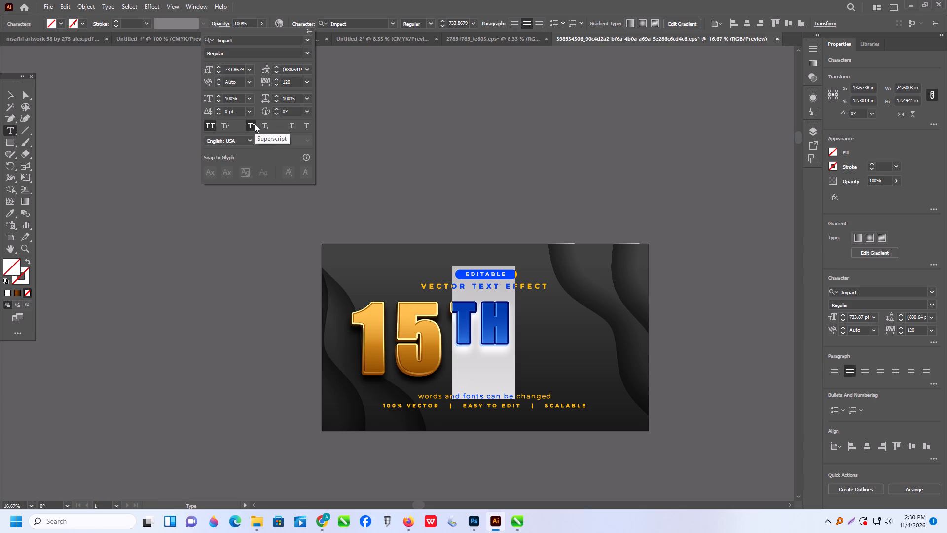
pyautogui.click(5, 96)
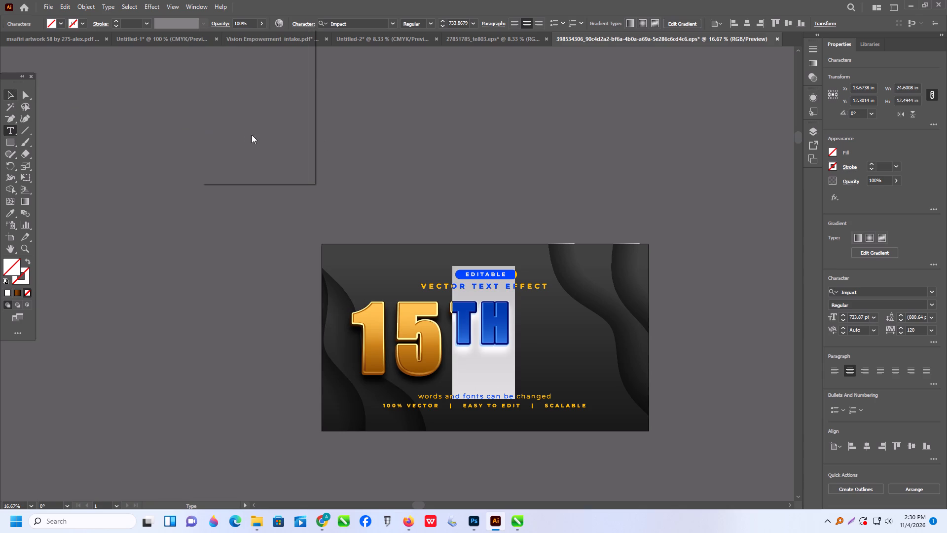
pyautogui.click(9, 92)
pyautogui.click(352, 99)
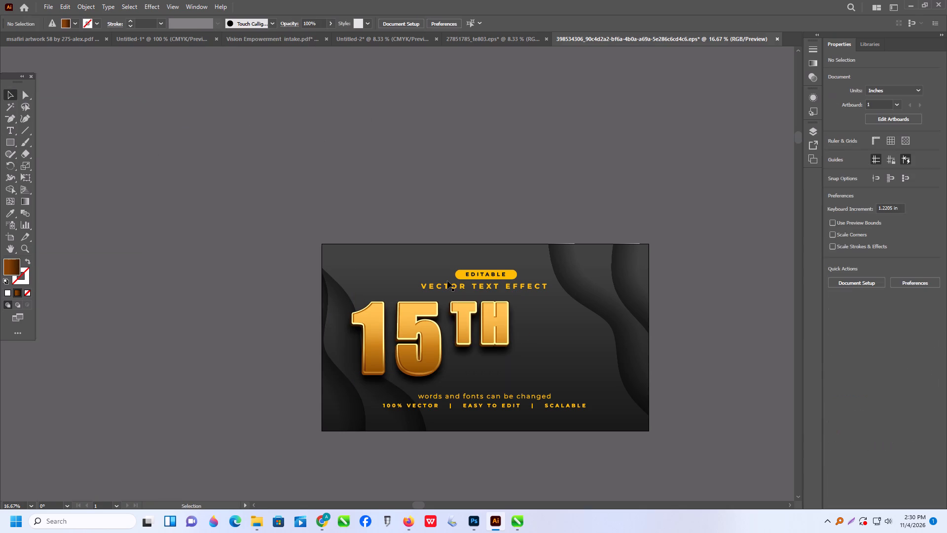
# Cut the gold 15TH text out of the effect artwork.
pyautogui.click(439, 339)
pyautogui.hotkey('ctrl', 'c')
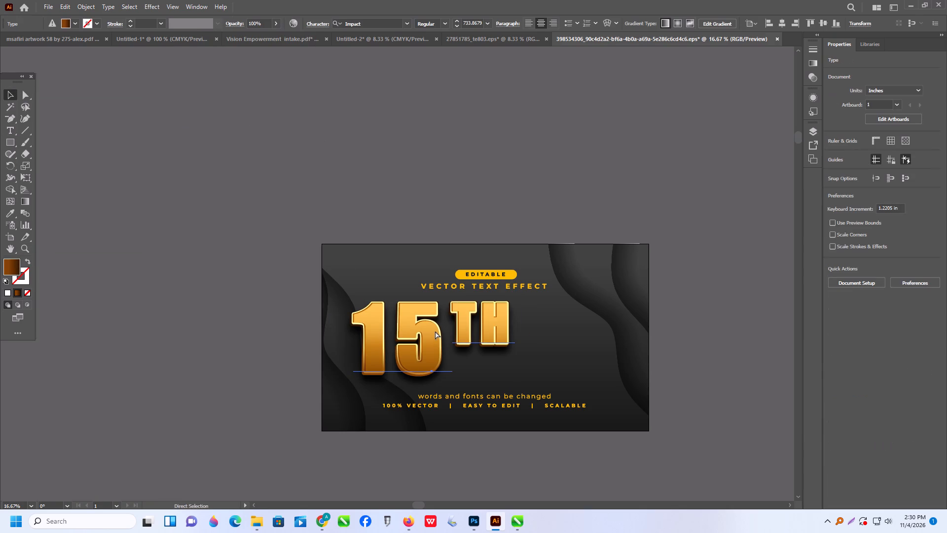
pyautogui.moveTo(425, 342); pyautogui.dragTo(394, 341)
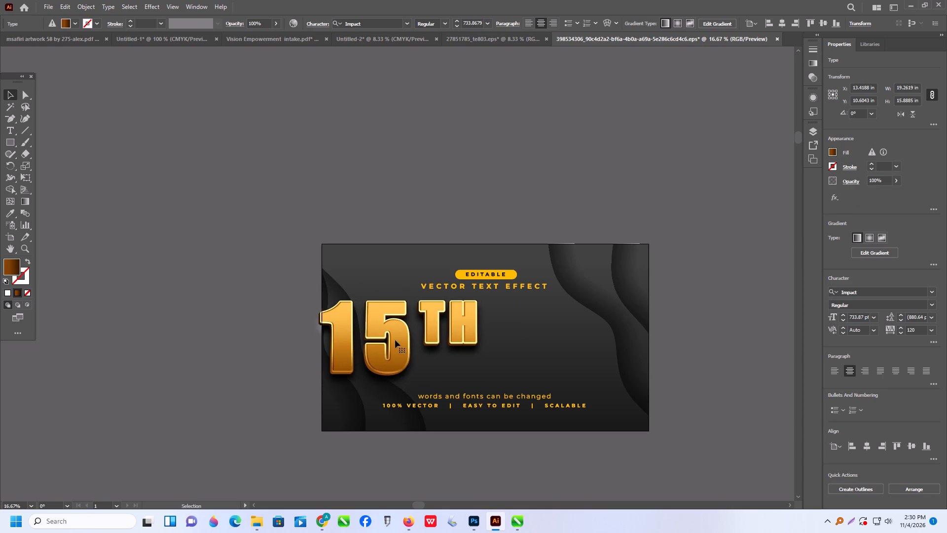
pyautogui.hotkey('ctrl', 'x')
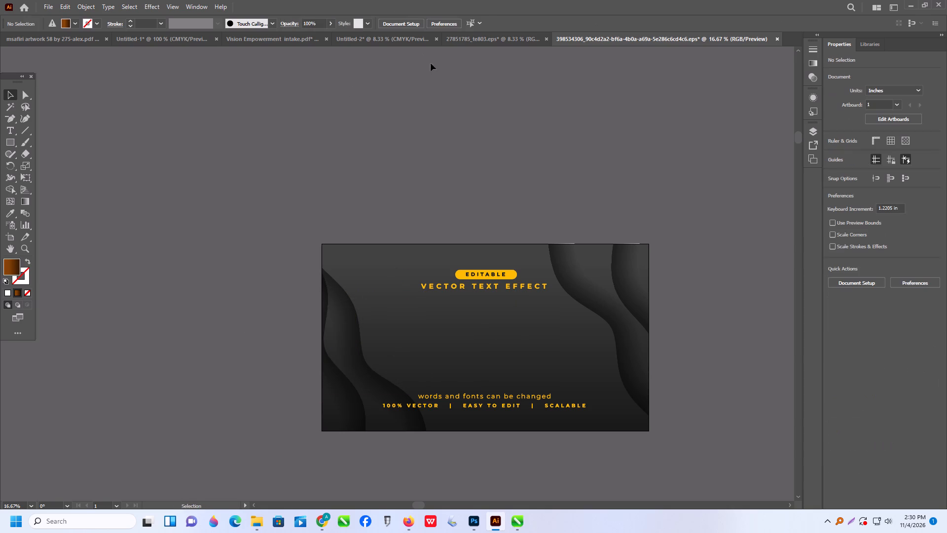
# Close the 27851785_te803.eps document without saving its changes.
pyautogui.click(463, 41)
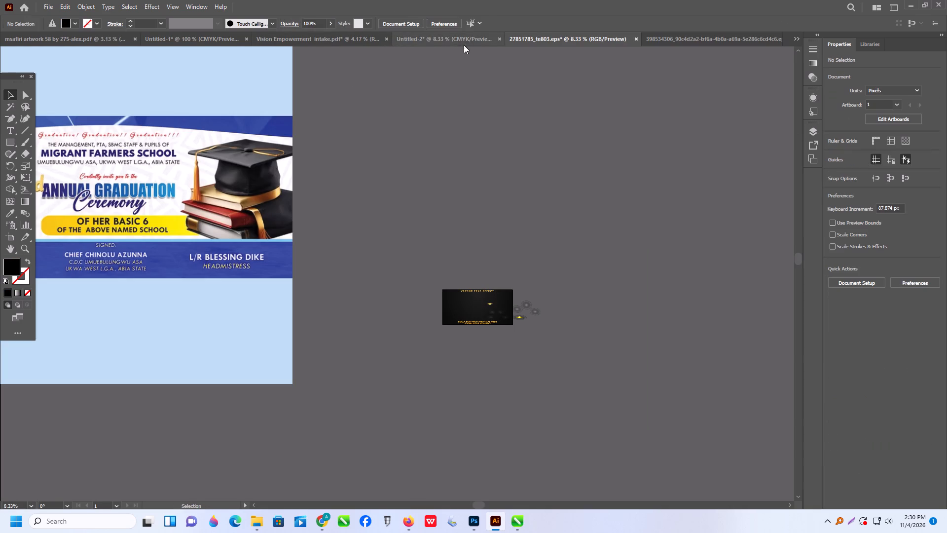
pyautogui.click(635, 37)
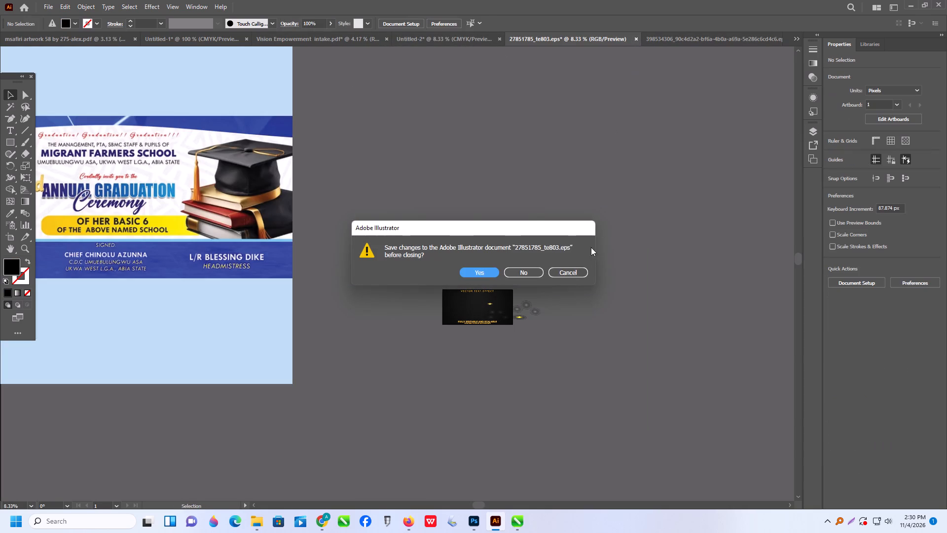
pyautogui.click(523, 268)
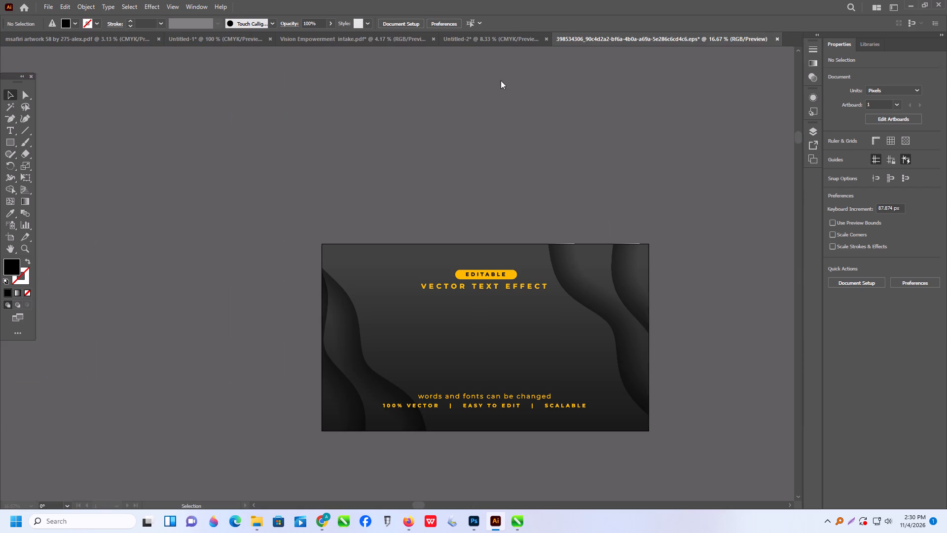
# In the Untitled-2 banner, delete the old gold 15th lettering from inside the nested clip group.
pyautogui.click(487, 40)
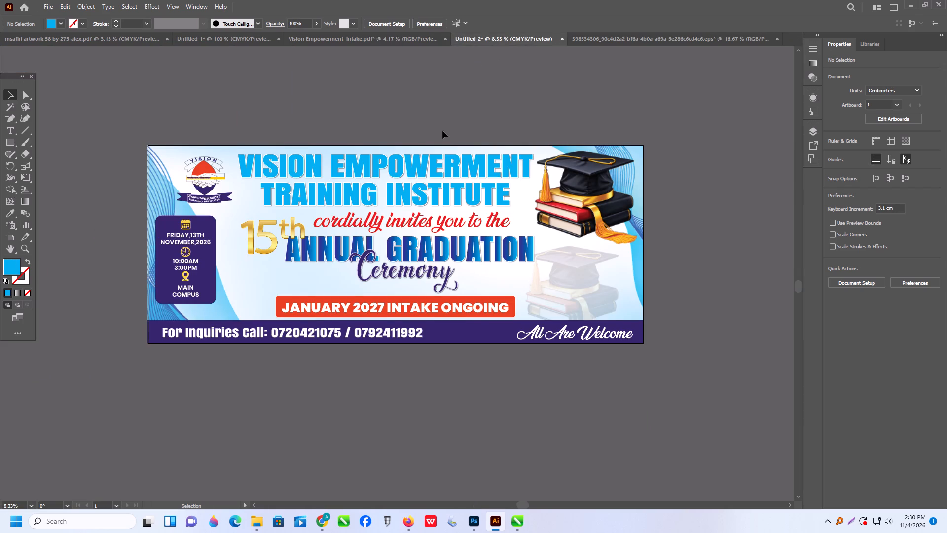
pyautogui.click(266, 236)
pyautogui.tripleClick(268, 235)
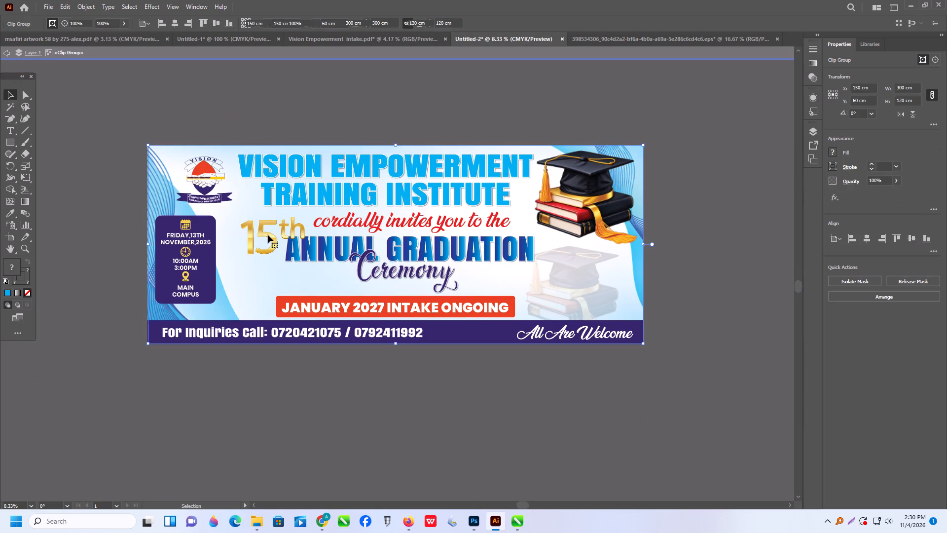
pyautogui.click(268, 235)
pyautogui.tripleClick(268, 235)
pyautogui.click(268, 235)
pyautogui.tripleClick(268, 236)
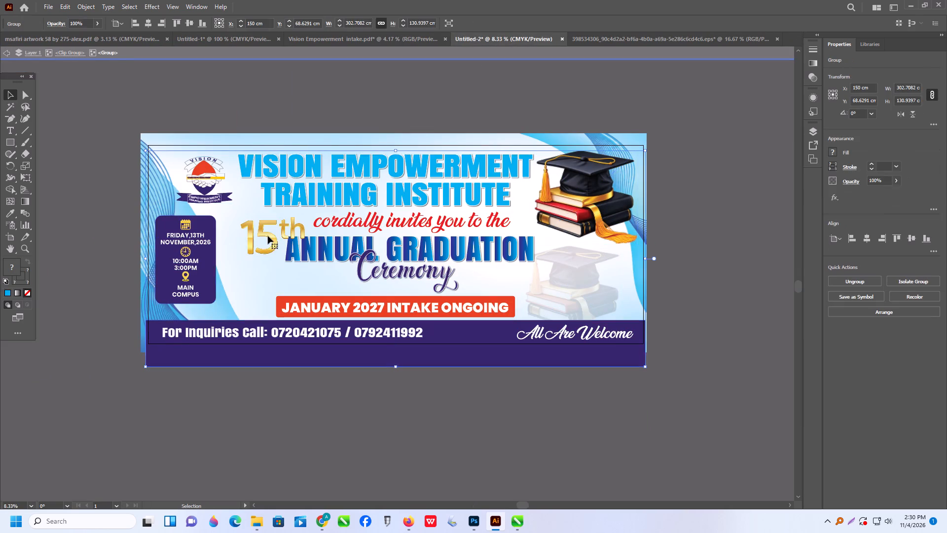
pyautogui.click(268, 236)
pyautogui.press('Delete')
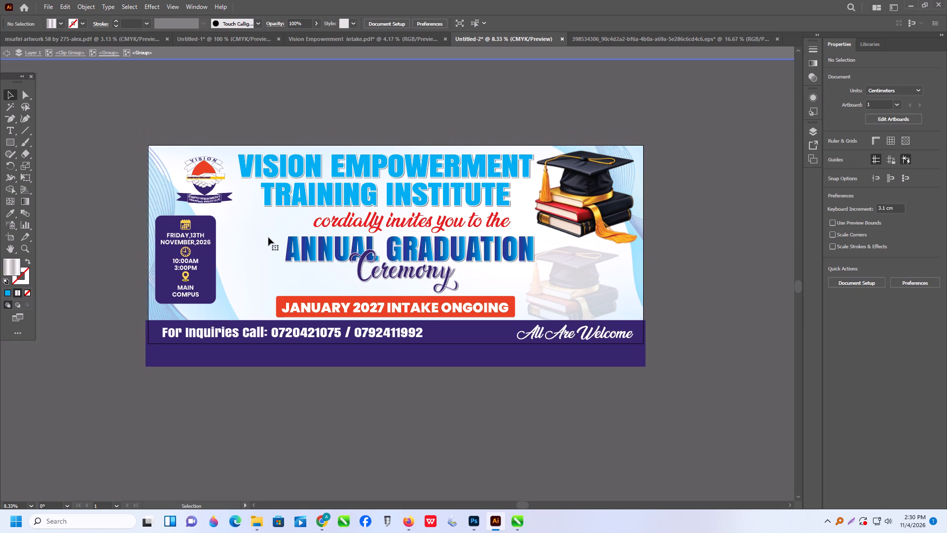
# Paste the gold 15TH text into the banner and place it before ANNUAL GRADUATION at about X 76.8 cm, Y 63.7 cm.
pyautogui.hotkey('ctrl', 'v')
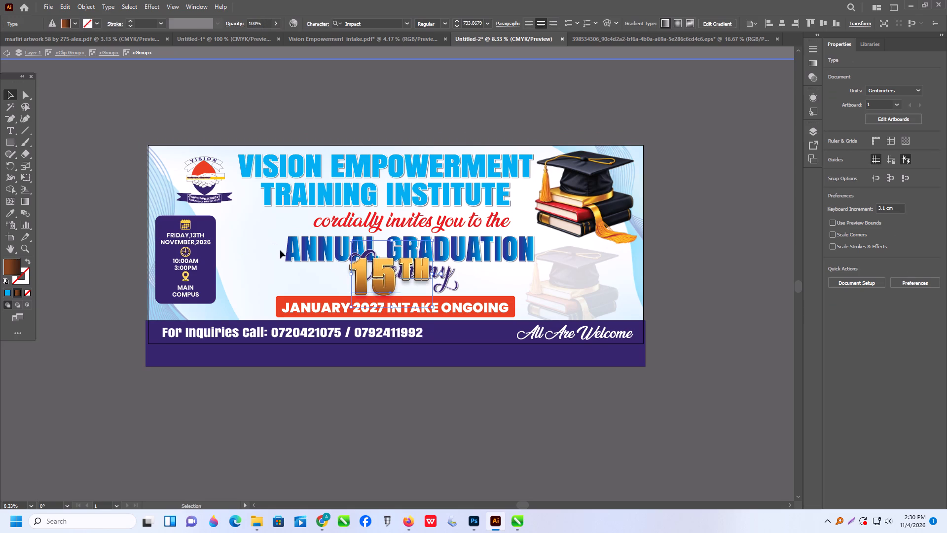
pyautogui.moveTo(390, 278); pyautogui.dragTo(291, 258)
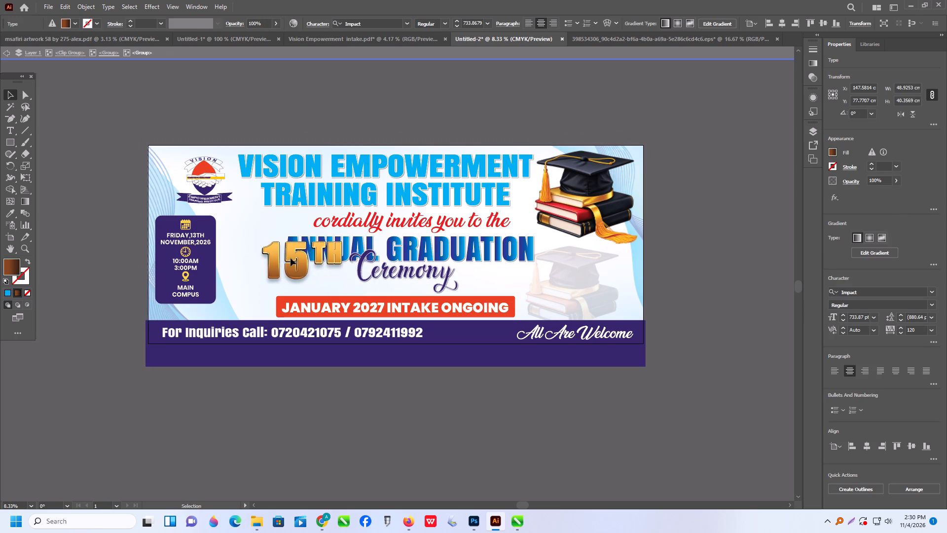
pyautogui.moveTo(291, 258); pyautogui.dragTo(265, 254)
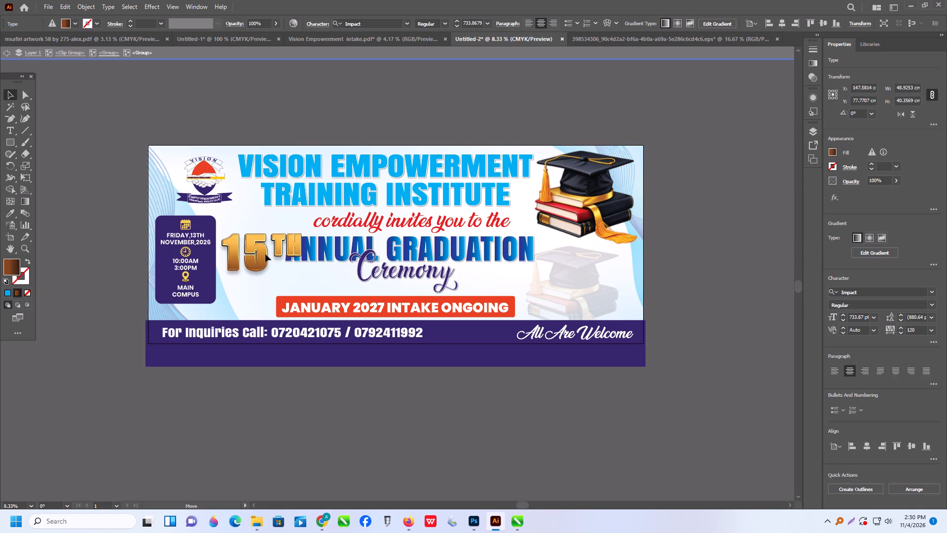
pyautogui.moveTo(265, 254); pyautogui.dragTo(266, 254)
pyautogui.moveTo(262, 257); pyautogui.dragTo(272, 255)
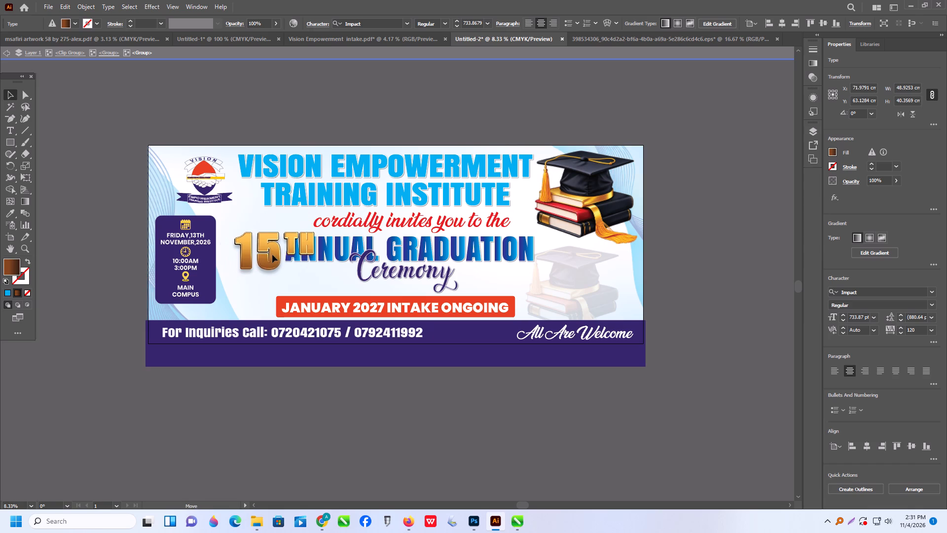
pyautogui.moveTo(272, 255); pyautogui.dragTo(270, 258)
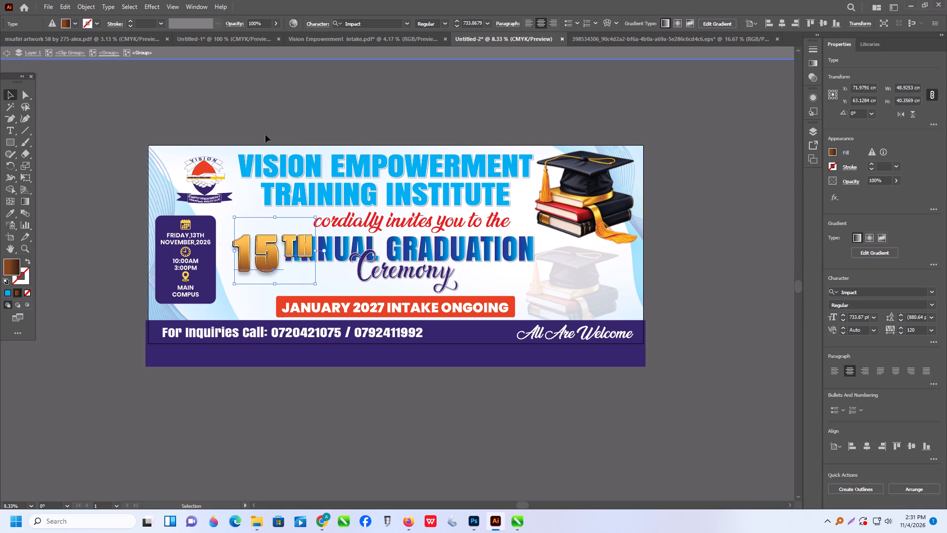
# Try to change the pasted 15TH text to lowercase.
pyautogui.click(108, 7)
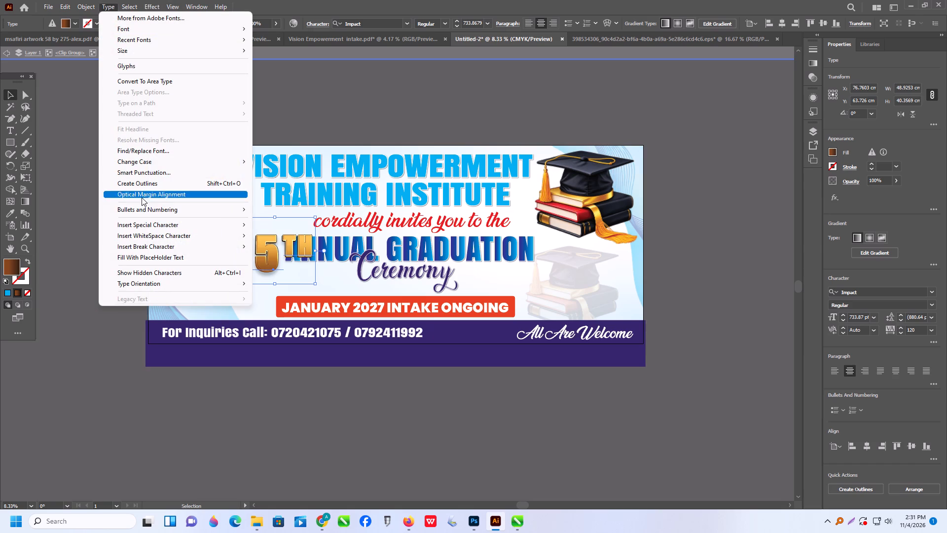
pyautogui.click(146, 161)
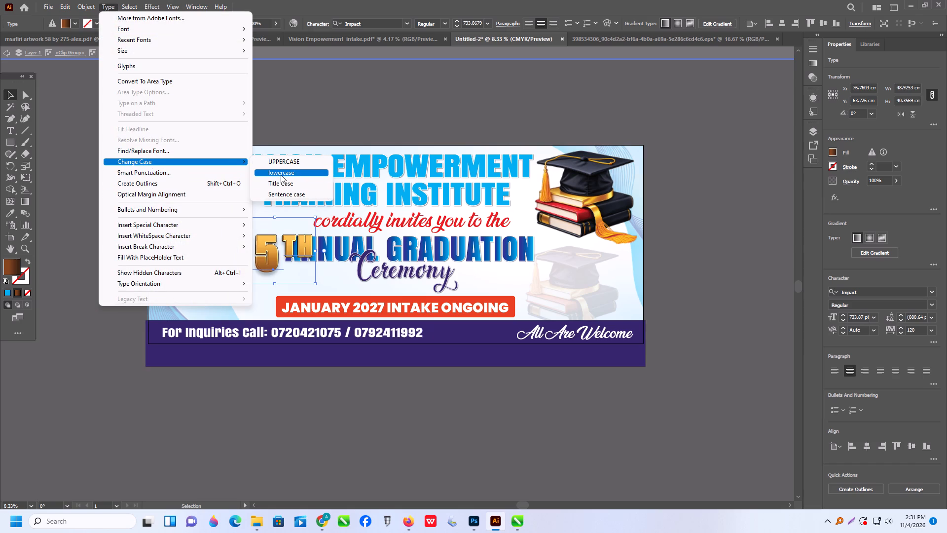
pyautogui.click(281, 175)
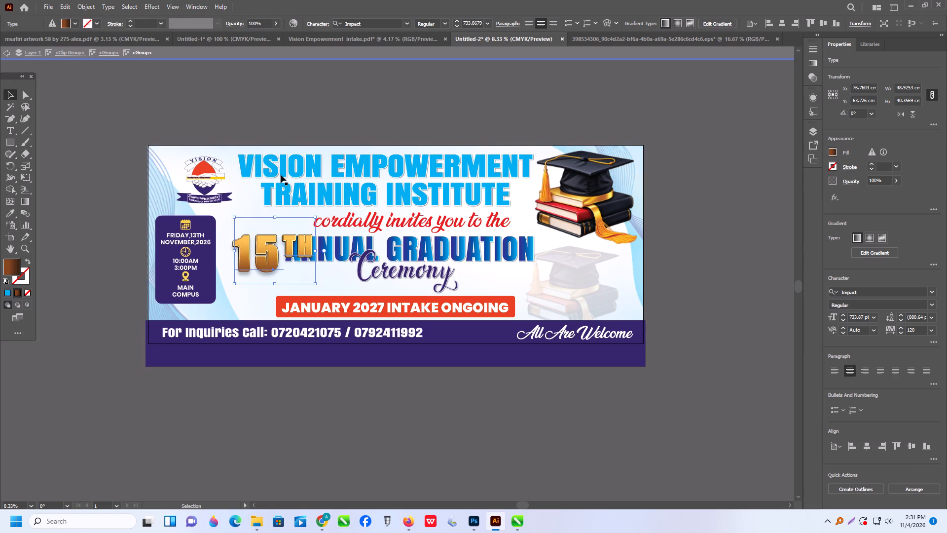
# Convert the pasted 15TH text to outlines.
pyautogui.click(287, 249)
pyautogui.rightClick(288, 246)
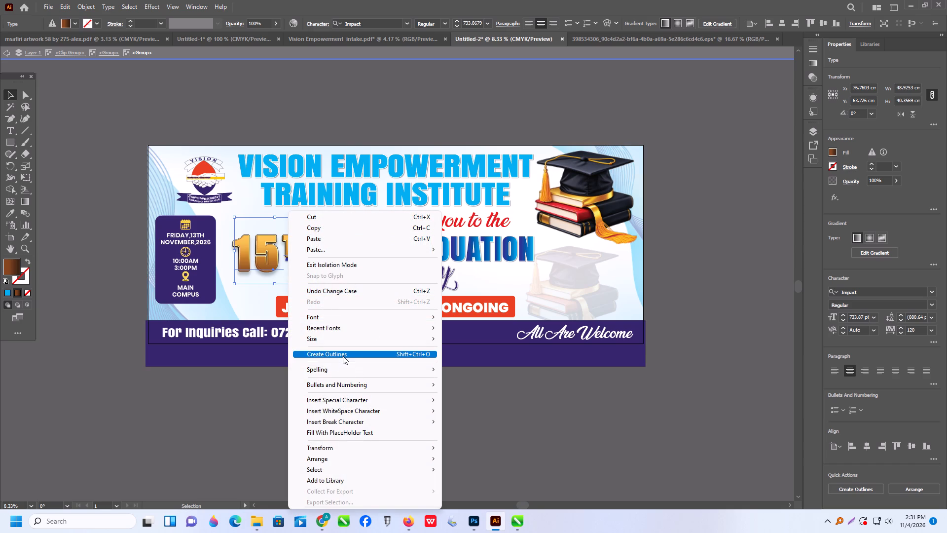
pyautogui.click(343, 353)
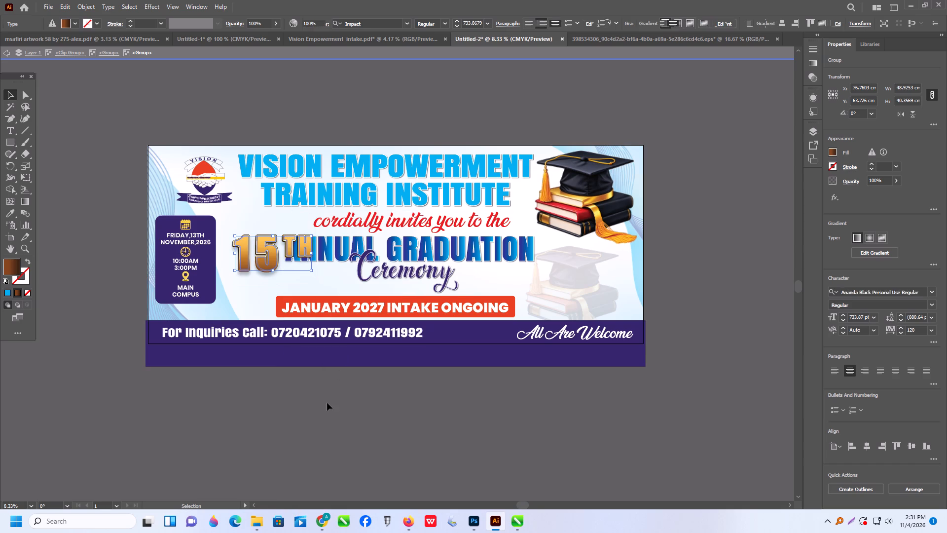
pyautogui.click(331, 399)
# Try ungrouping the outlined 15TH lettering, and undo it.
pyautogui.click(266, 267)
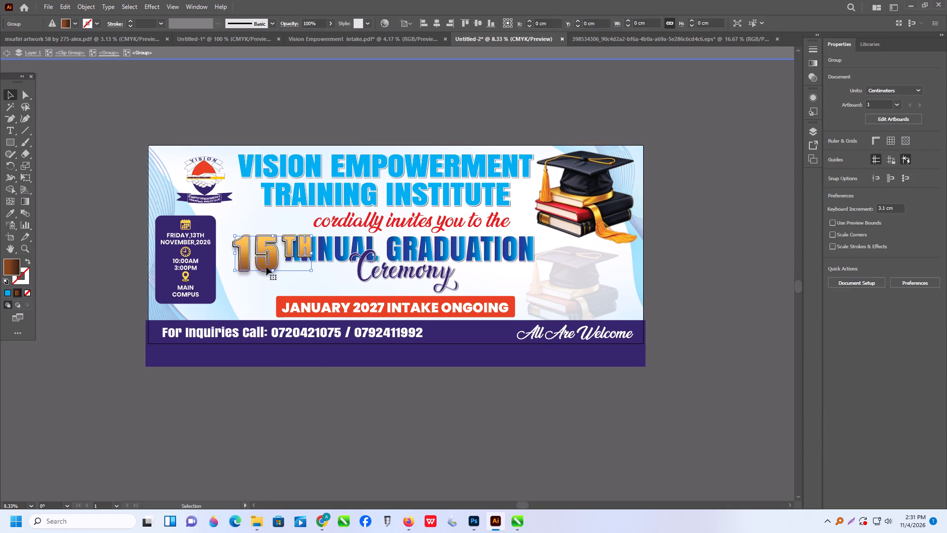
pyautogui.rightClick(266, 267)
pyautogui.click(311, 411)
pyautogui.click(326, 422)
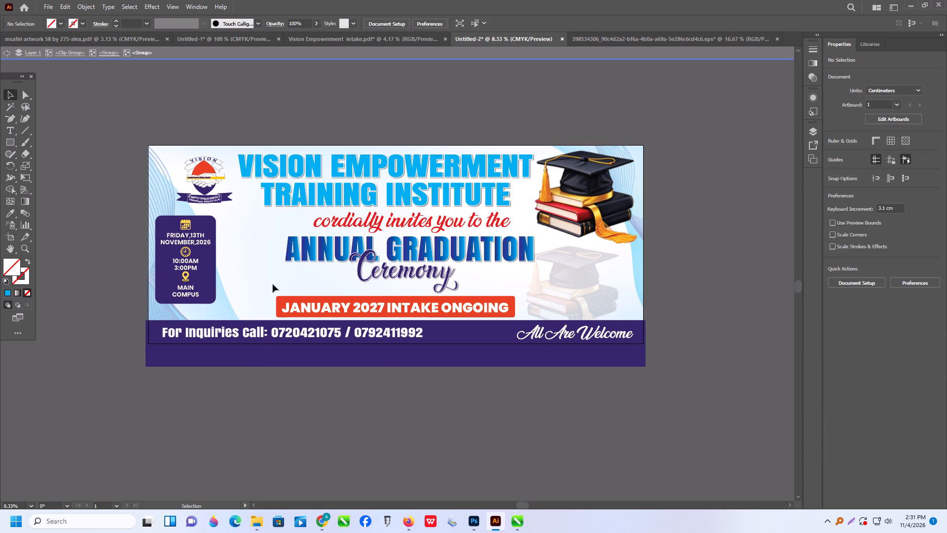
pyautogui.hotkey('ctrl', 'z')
# Isolate the outlined 15TH group and move the 1 and 5 together away from TH, leftward and slightly down.
pyautogui.tripleClick(274, 264)
pyautogui.click(274, 264)
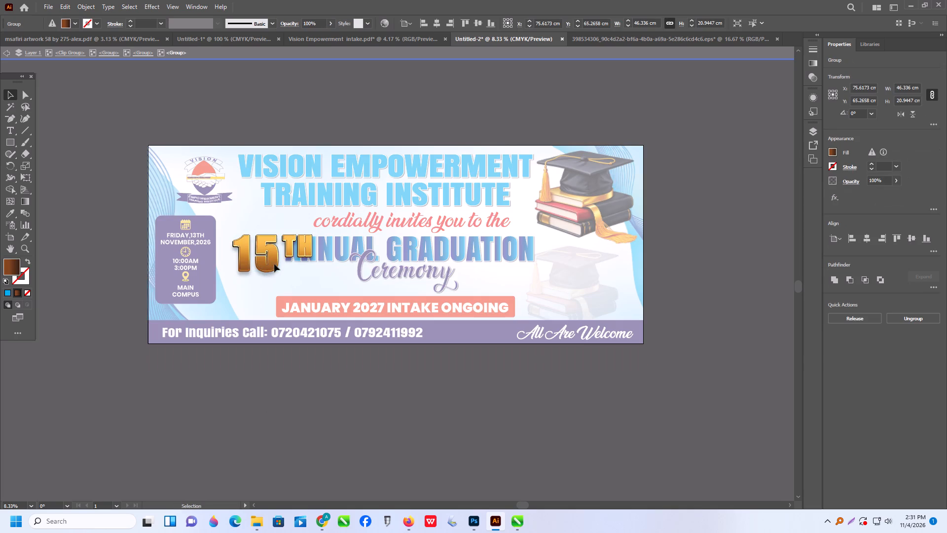
pyautogui.keyDown('alt'); pyautogui.scroll(3, 251, 250); pyautogui.keyUp('alt')
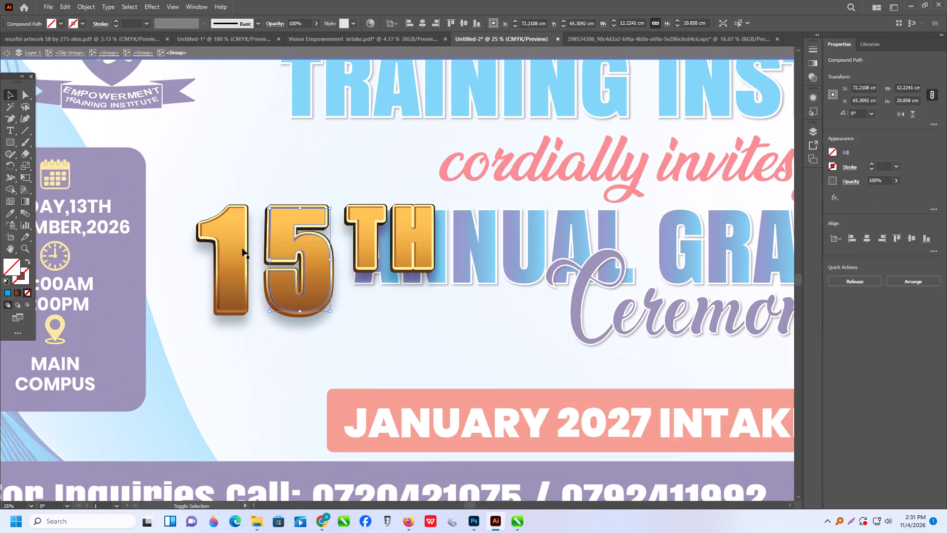
pyautogui.keyDown('shift'); pyautogui.click(242, 248); pyautogui.keyUp('shift')
pyautogui.moveTo(295, 251); pyautogui.dragTo(287, 262)
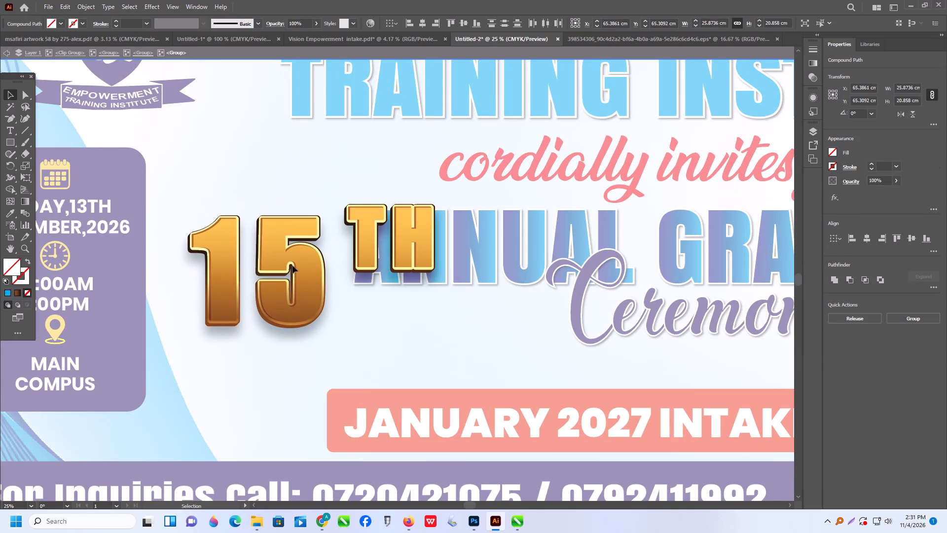
pyautogui.moveTo(308, 274); pyautogui.dragTo(295, 271)
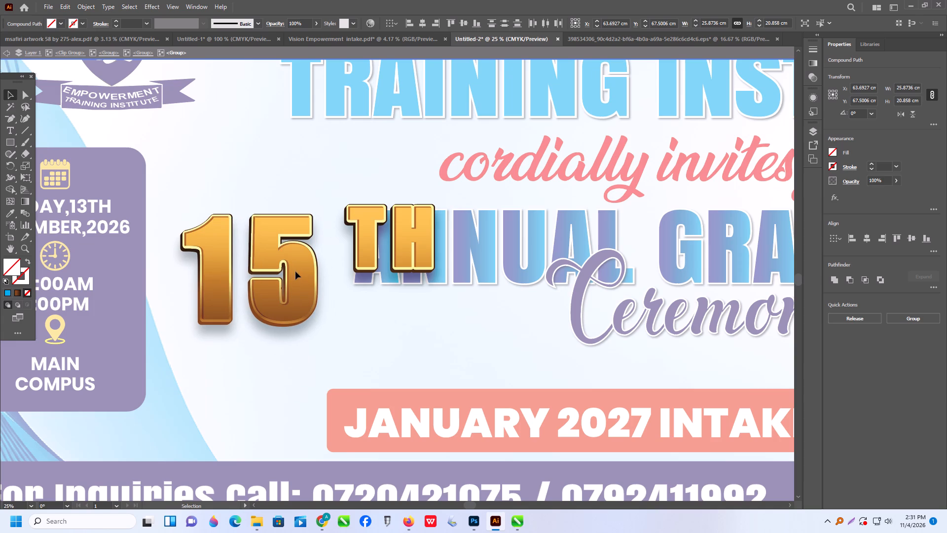
# Enlarge the gold 1 and 5 together to about 32.9 by 26.5 cm and shift them leftward, clear of TH.
pyautogui.moveTo(295, 271); pyautogui.dragTo(291, 271)
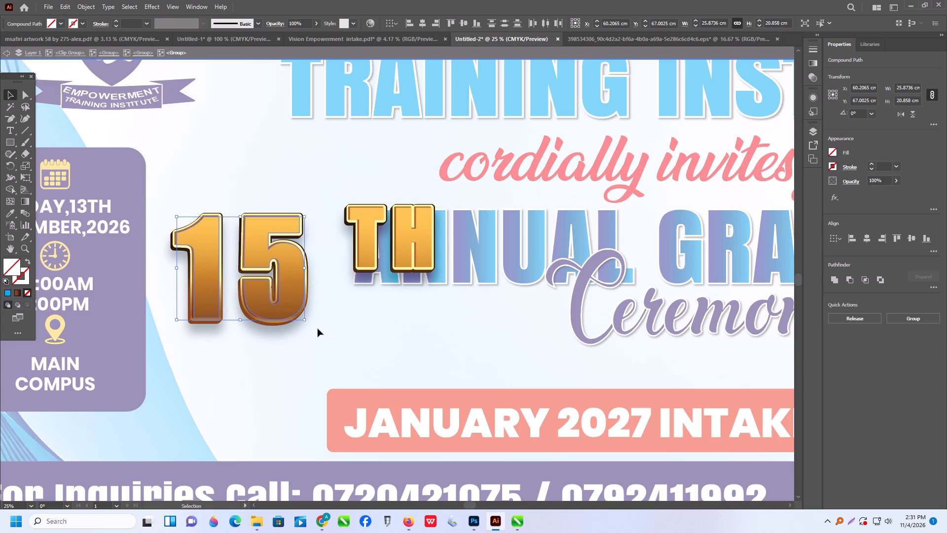
pyautogui.keyDown('shift'); pyautogui.moveTo(306, 320); pyautogui.dragTo(331, 369); pyautogui.keyUp('shift')
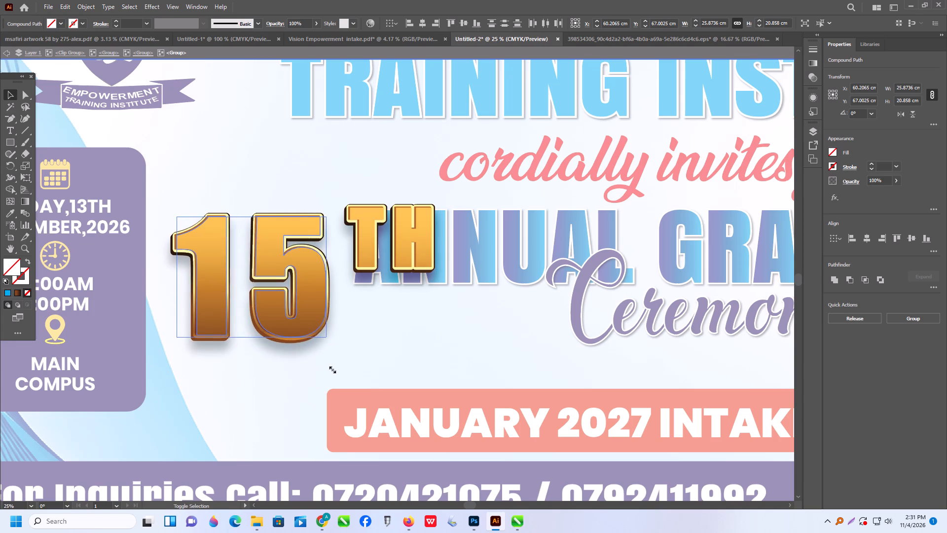
pyautogui.keyDown('shift'); pyautogui.moveTo(331, 369); pyautogui.dragTo(338, 379); pyautogui.keyUp('shift')
pyautogui.moveTo(326, 319); pyautogui.dragTo(312, 319)
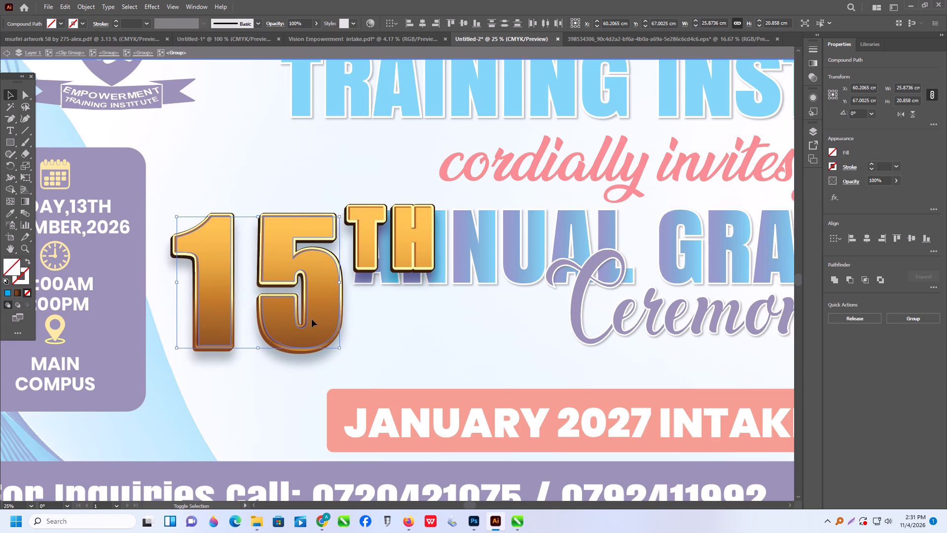
pyautogui.moveTo(312, 319); pyautogui.dragTo(308, 319)
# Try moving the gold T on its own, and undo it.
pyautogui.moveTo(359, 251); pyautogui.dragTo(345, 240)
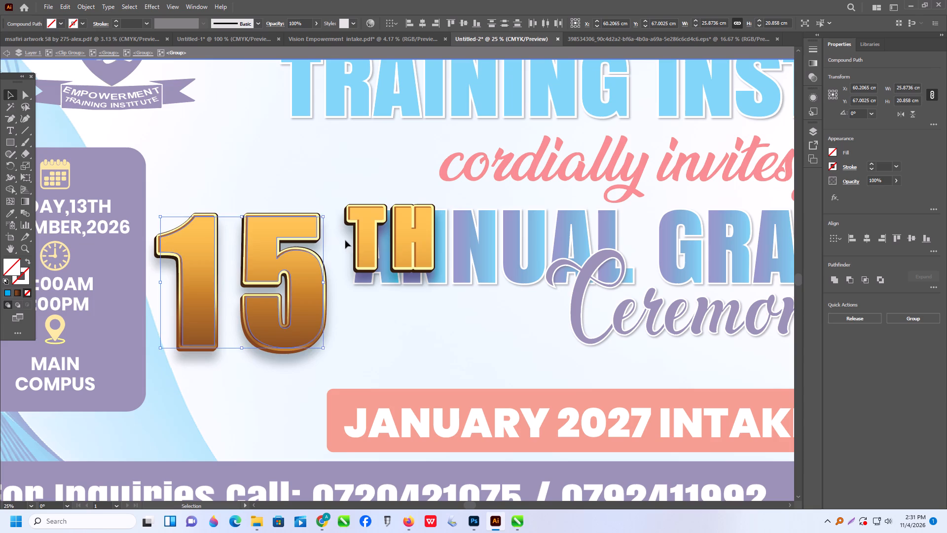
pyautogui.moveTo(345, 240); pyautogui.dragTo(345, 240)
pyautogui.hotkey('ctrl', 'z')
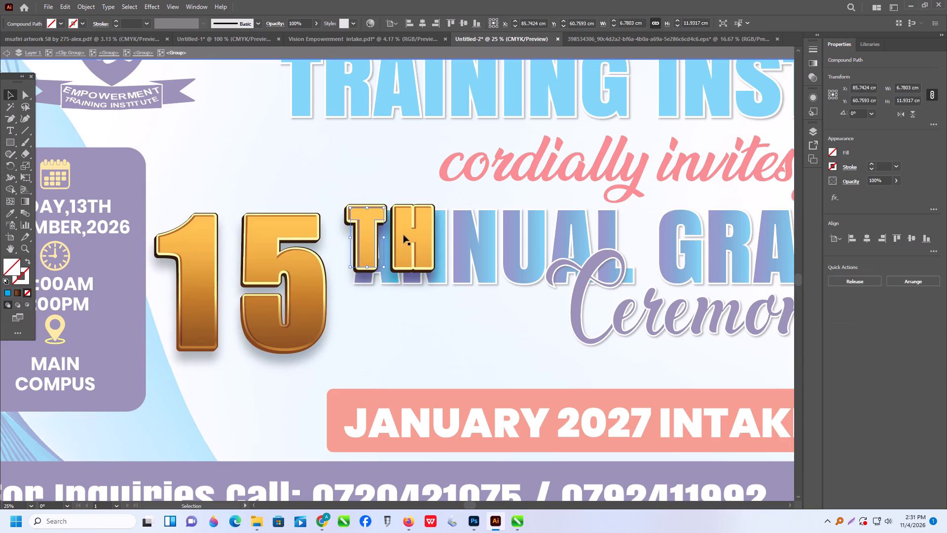
# Group the gold T and H and scale the pair down to about 9.5 by 6.9 cm.
pyautogui.keyDown('shift'); pyautogui.click(403, 235); pyautogui.keyUp('shift')
pyautogui.hotkey('ctrl', 'g')
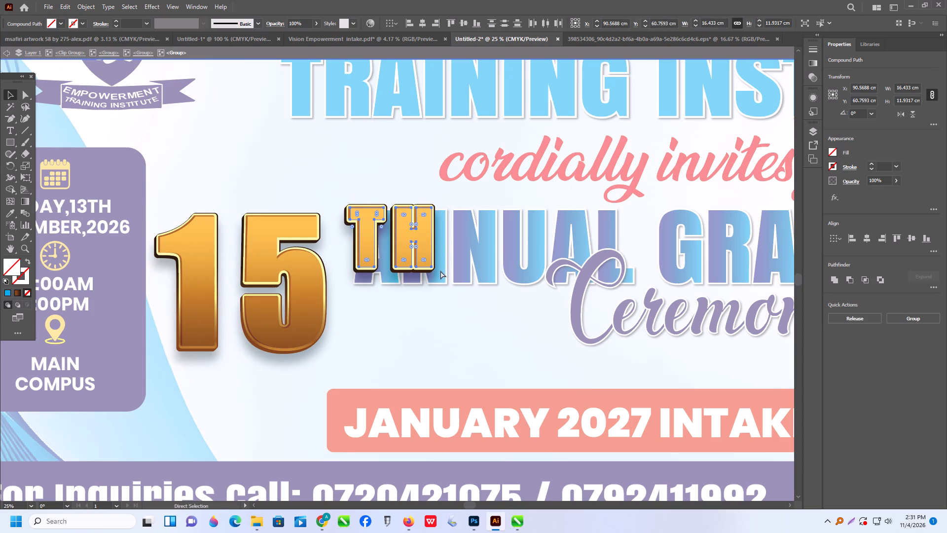
pyautogui.keyDown('shift'); pyautogui.moveTo(433, 268); pyautogui.dragTo(423, 262); pyautogui.keyUp('shift')
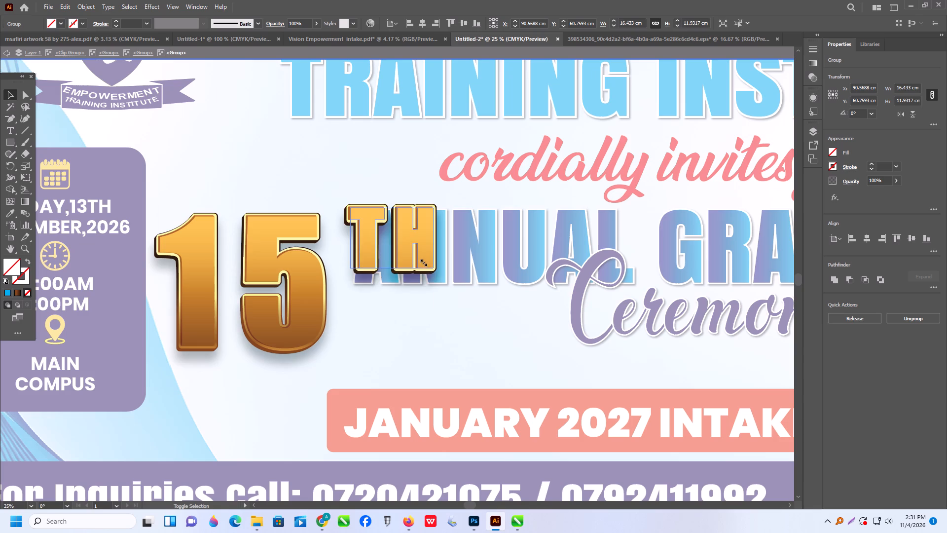
pyautogui.keyDown('shift'); pyautogui.moveTo(423, 262); pyautogui.dragTo(401, 242); pyautogui.keyUp('shift')
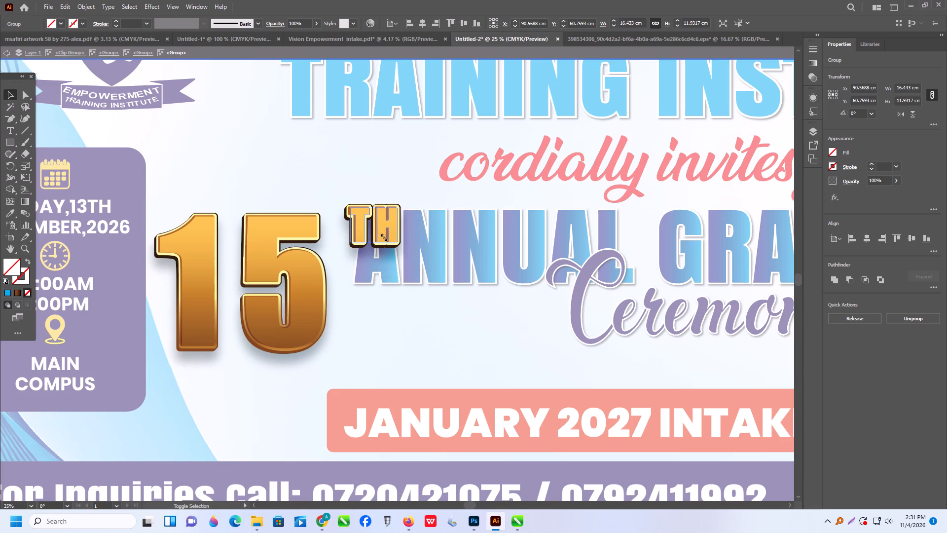
# Move the TH group up and left so it sits as a superscript beside the top of the 5.
pyautogui.keyDown('alt'); pyautogui.scroll(2, 376, 235); pyautogui.keyUp('alt')
pyautogui.moveTo(380, 230); pyautogui.dragTo(358, 203)
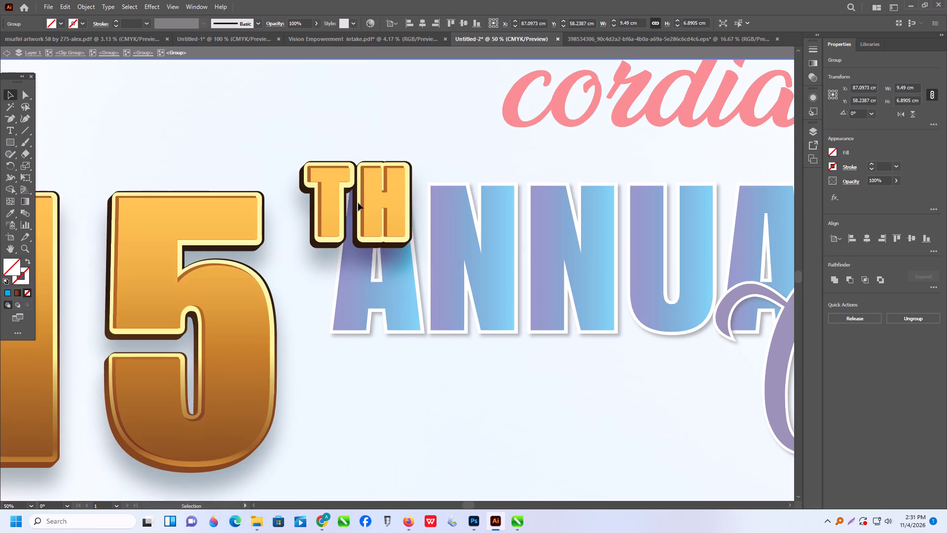
pyautogui.moveTo(358, 203); pyautogui.dragTo(334, 181)
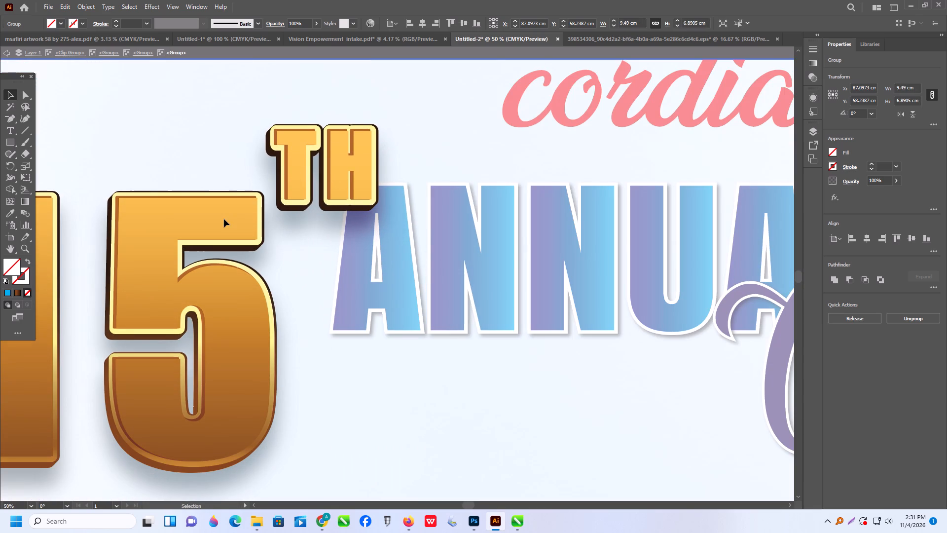
# Group the gold 1 and 5 and stretch the group upward to about 29.5 cm tall.
pyautogui.click(224, 220)
pyautogui.keyDown('alt'); pyautogui.scroll(-1, 328, 241); pyautogui.keyUp('alt')
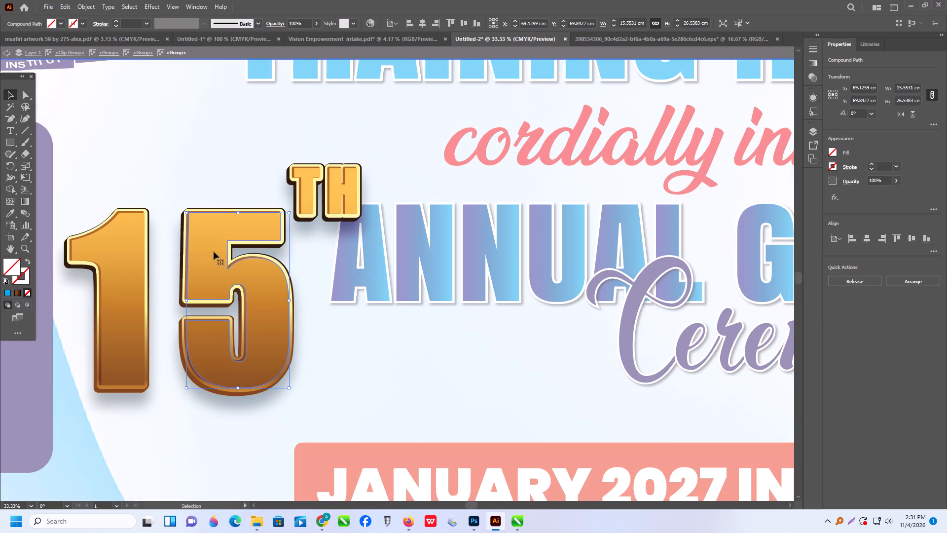
pyautogui.keyDown('shift'); pyautogui.click(132, 274); pyautogui.keyUp('shift')
pyautogui.hotkey('ctrl', 'g')
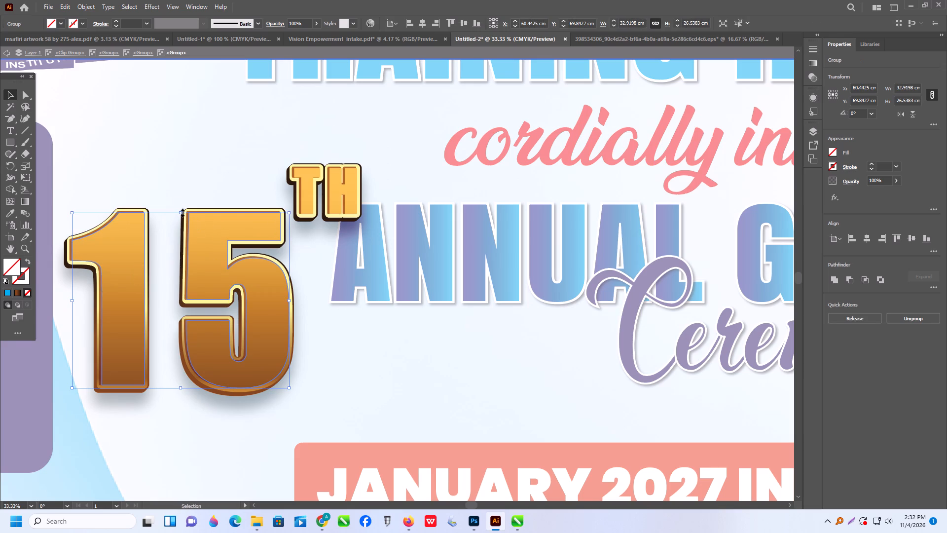
pyautogui.moveTo(182, 212); pyautogui.dragTo(183, 193)
pyautogui.click(183, 192)
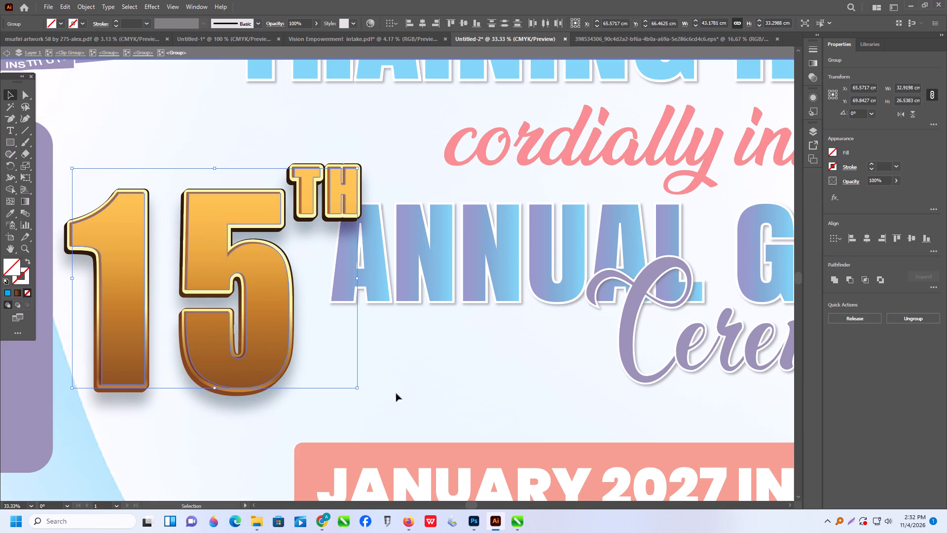
pyautogui.click(396, 393)
# Enlarge the 15 group to about 33.9 by 30.3 cm and move TH up and right to clear it.
pyautogui.click(263, 356)
pyautogui.moveTo(288, 387); pyautogui.dragTo(289, 389)
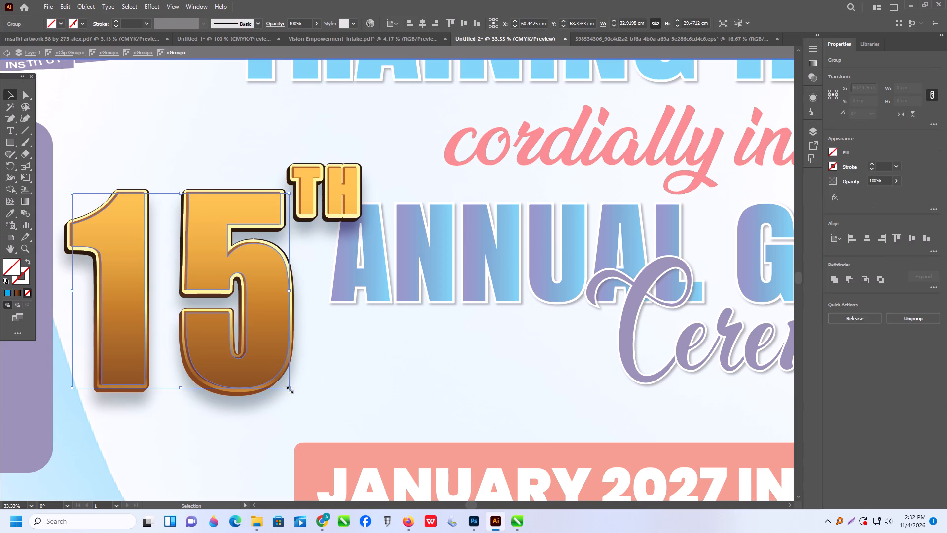
pyautogui.moveTo(289, 389); pyautogui.dragTo(295, 401)
pyautogui.moveTo(346, 211); pyautogui.dragTo(359, 194)
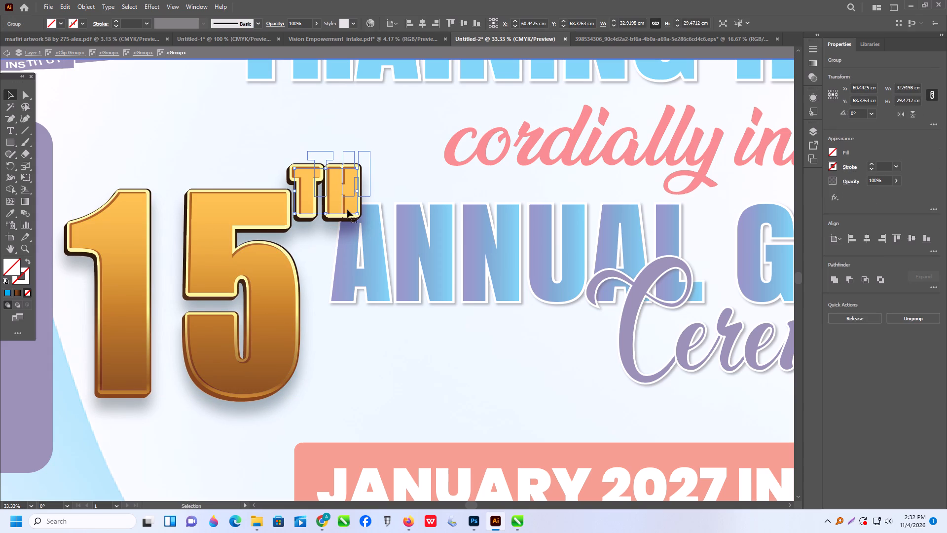
# Enlarge the 15 group to about 34.8 by 31.1 cm and move it rightward, closer to TH and ANNUAL.
pyautogui.click(283, 204)
pyautogui.keyDown('shift'); pyautogui.moveTo(73, 194); pyautogui.dragTo(69, 191); pyautogui.keyUp('shift')
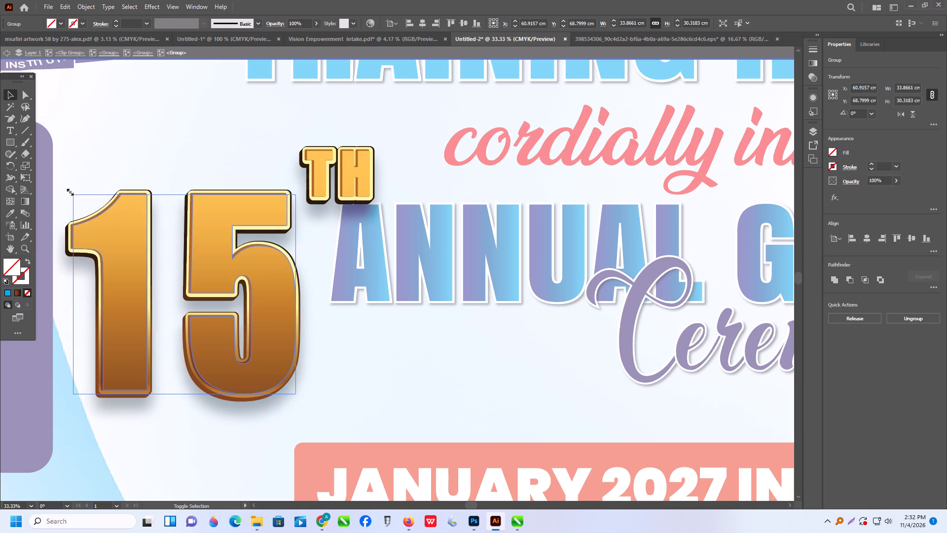
pyautogui.keyDown('shift'); pyautogui.moveTo(69, 191); pyautogui.dragTo(64, 188); pyautogui.keyUp('shift')
pyautogui.moveTo(224, 240); pyautogui.dragTo(241, 239)
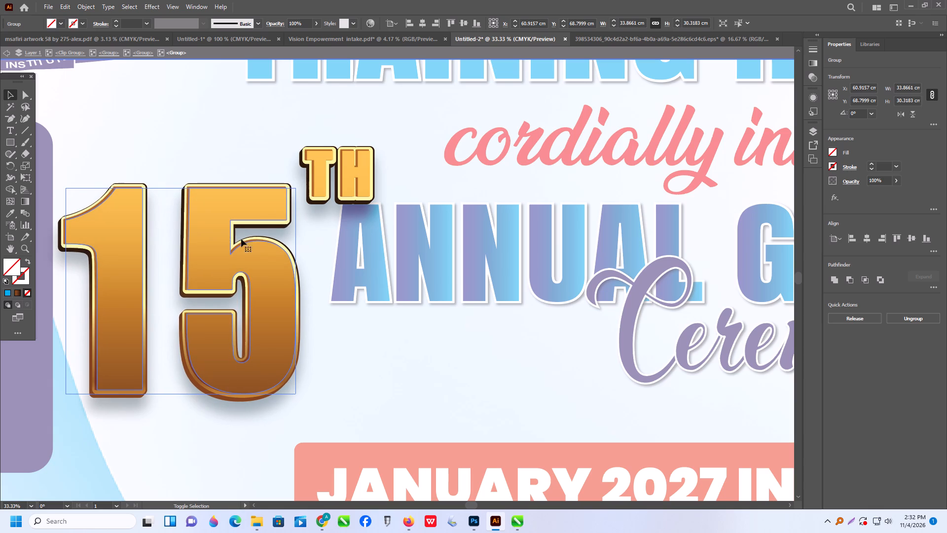
pyautogui.moveTo(241, 239); pyautogui.dragTo(243, 239)
pyautogui.moveTo(242, 242); pyautogui.dragTo(232, 242)
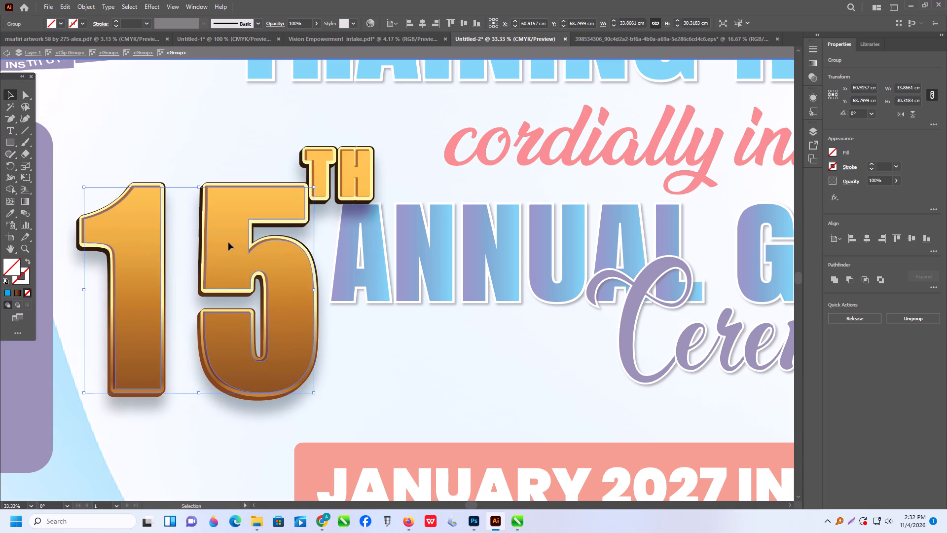
# Exit group isolation and return to the whole banner with nothing selected.
pyautogui.scroll(-4, 369, 319)
pyautogui.keyDown('alt'); pyautogui.scroll(-2, 369, 321); pyautogui.keyUp('alt')
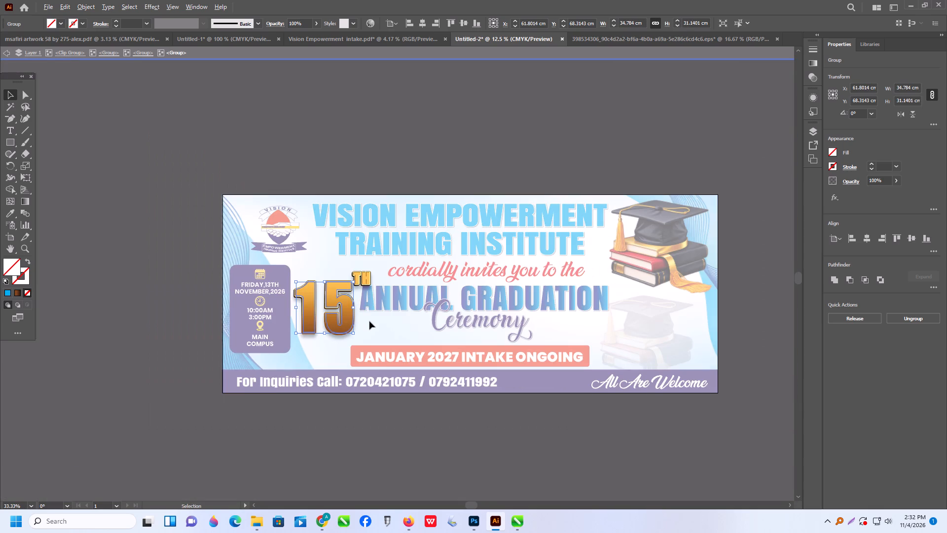
pyautogui.tripleClick(196, 278)
pyautogui.doubleClick(196, 278)
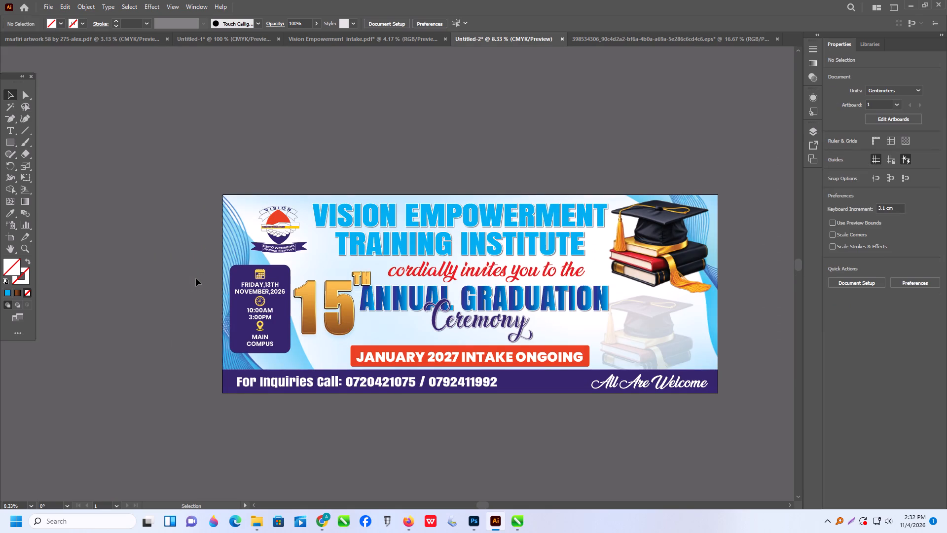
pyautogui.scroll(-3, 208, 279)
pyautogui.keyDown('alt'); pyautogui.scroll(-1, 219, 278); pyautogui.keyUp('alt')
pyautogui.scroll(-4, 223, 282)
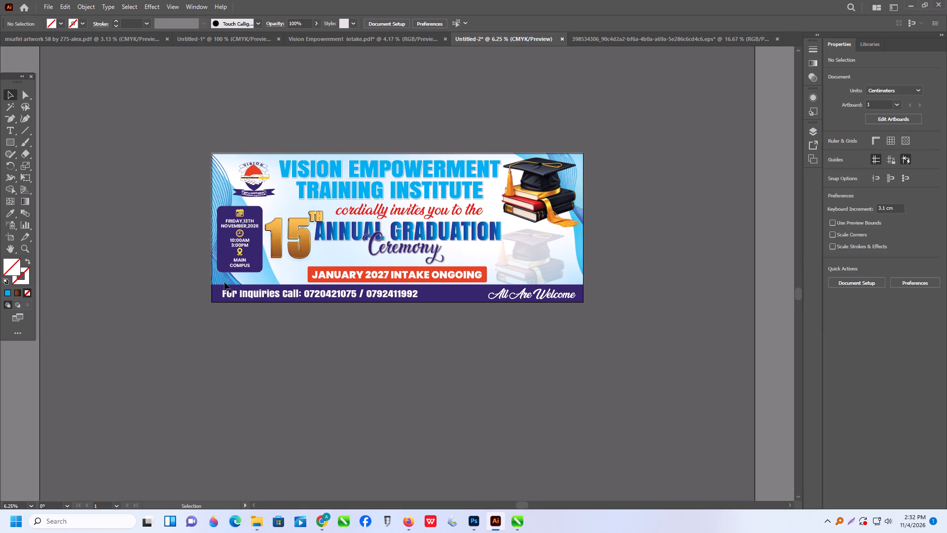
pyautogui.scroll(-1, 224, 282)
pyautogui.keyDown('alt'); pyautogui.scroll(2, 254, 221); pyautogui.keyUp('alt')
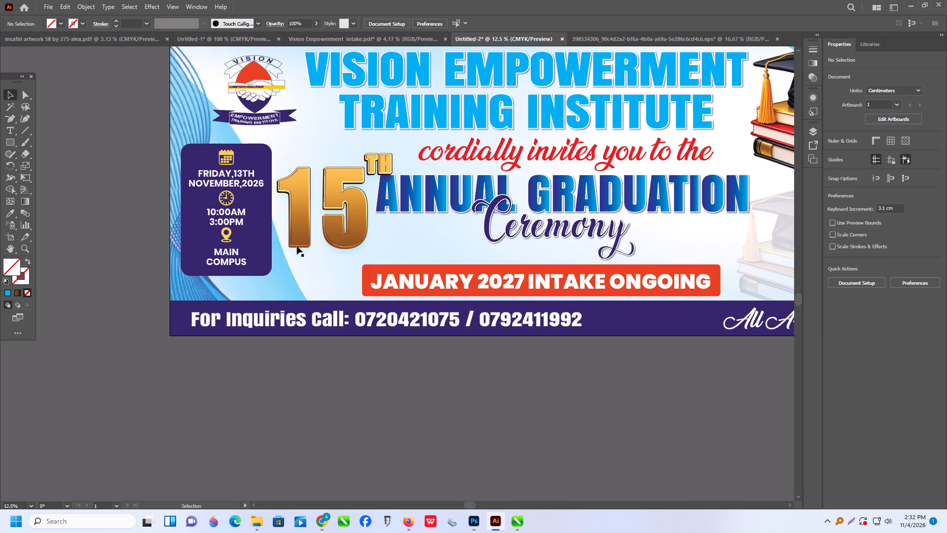
# Close the used gold text effect EPS document without saving its changes.
pyautogui.click(594, 42)
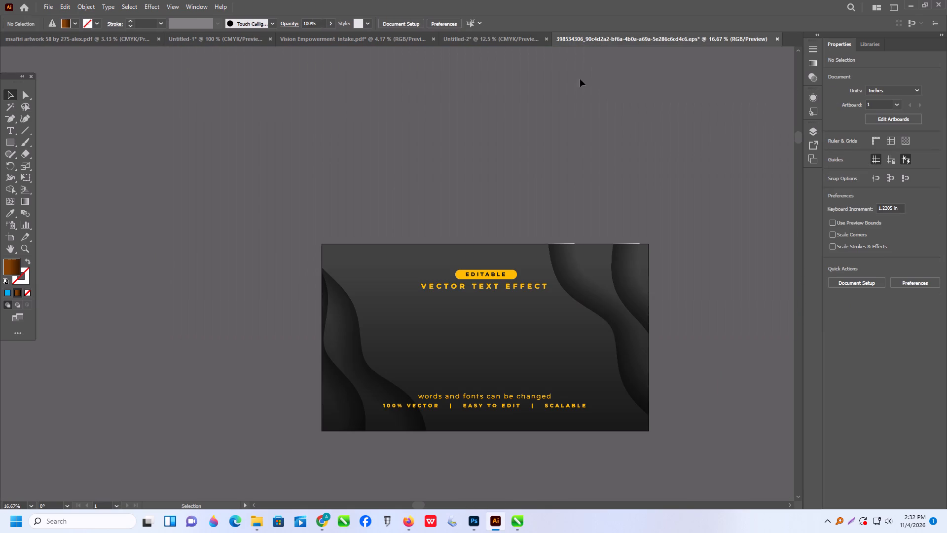
pyautogui.click(774, 35)
pyautogui.click(777, 39)
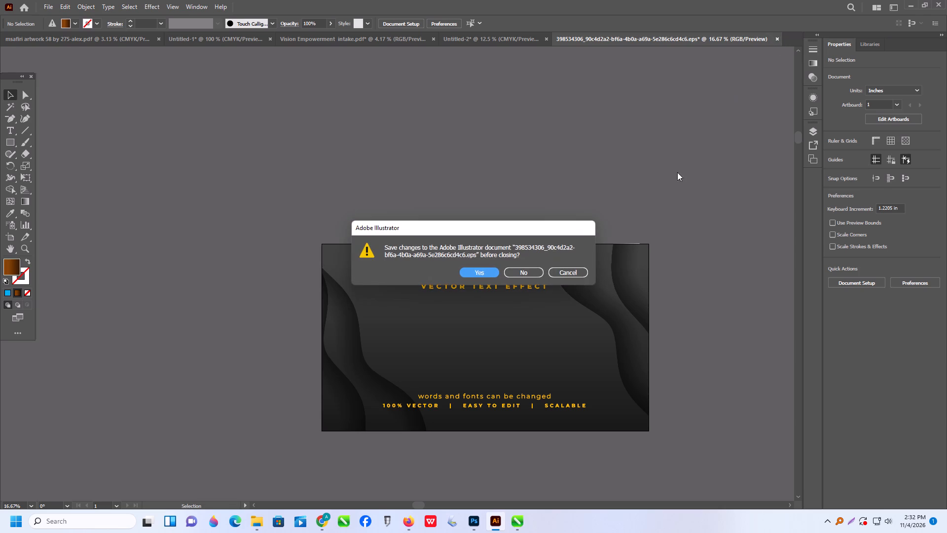
pyautogui.click(525, 274)
# Open the EPS file 27851785_te803 from the Downloads folder.
pyautogui.scroll(1, 561, 315)
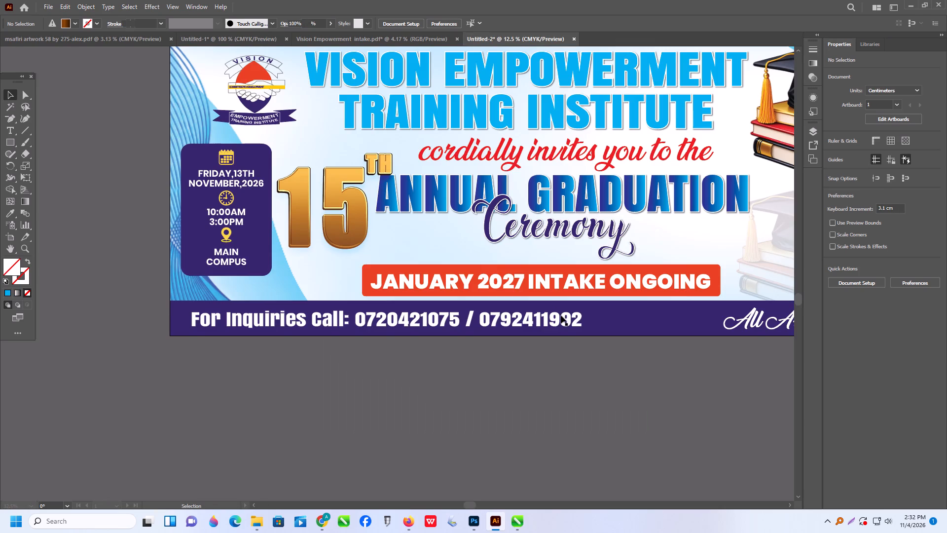
pyautogui.scroll(1, 561, 315)
pyautogui.click(255, 523)
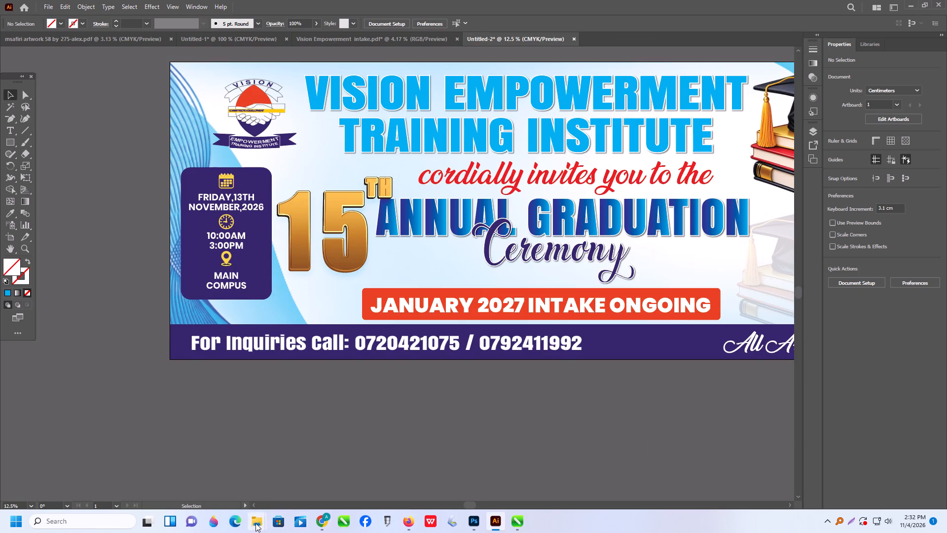
pyautogui.click(299, 488)
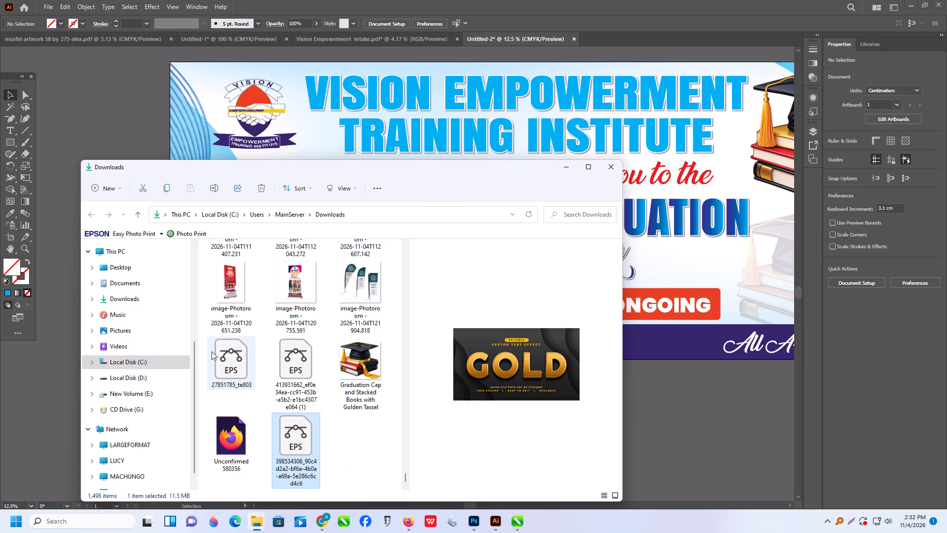
pyautogui.tripleClick(235, 361)
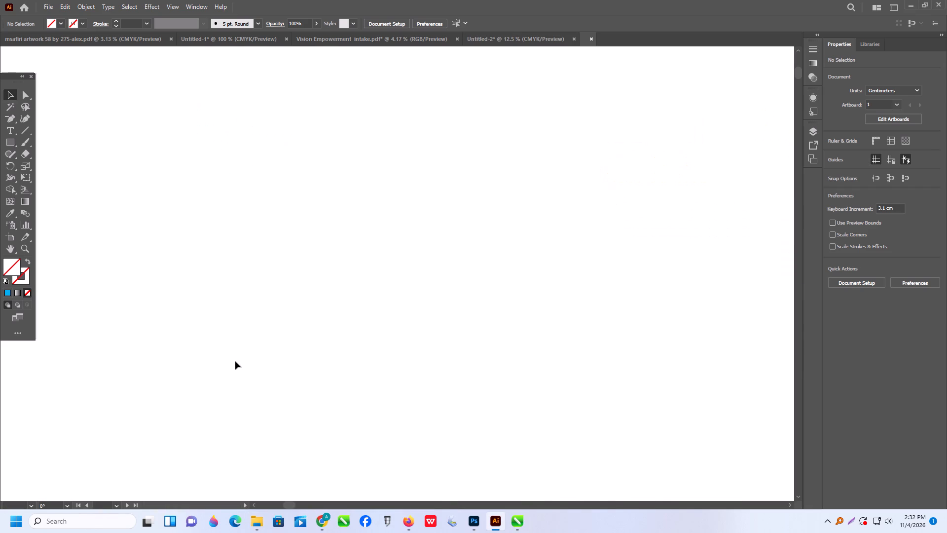
# Move the sparkle group away from the GOLD lettering, copy it, and paste it into the Untitled-2 banner document.
pyautogui.moveTo(196, 227); pyautogui.dragTo(279, 221)
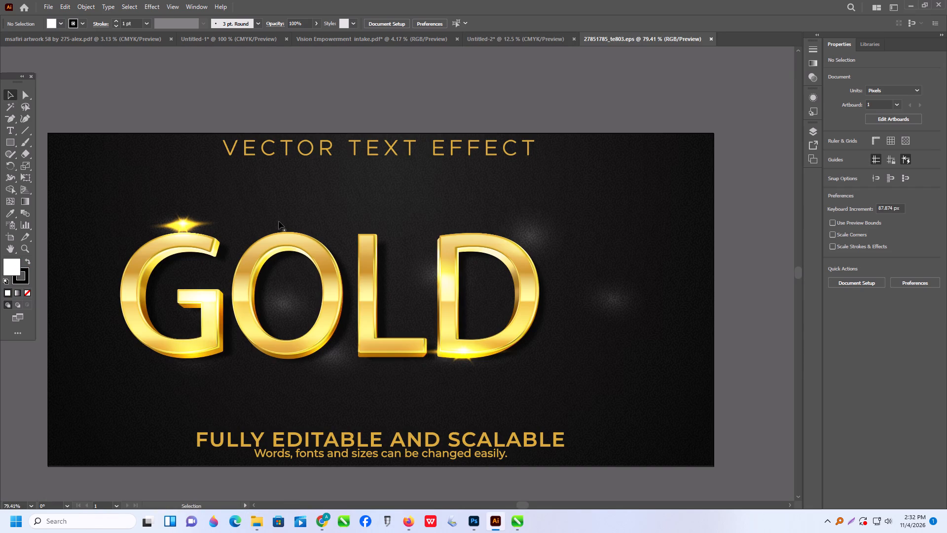
pyautogui.moveTo(279, 221); pyautogui.dragTo(294, 226)
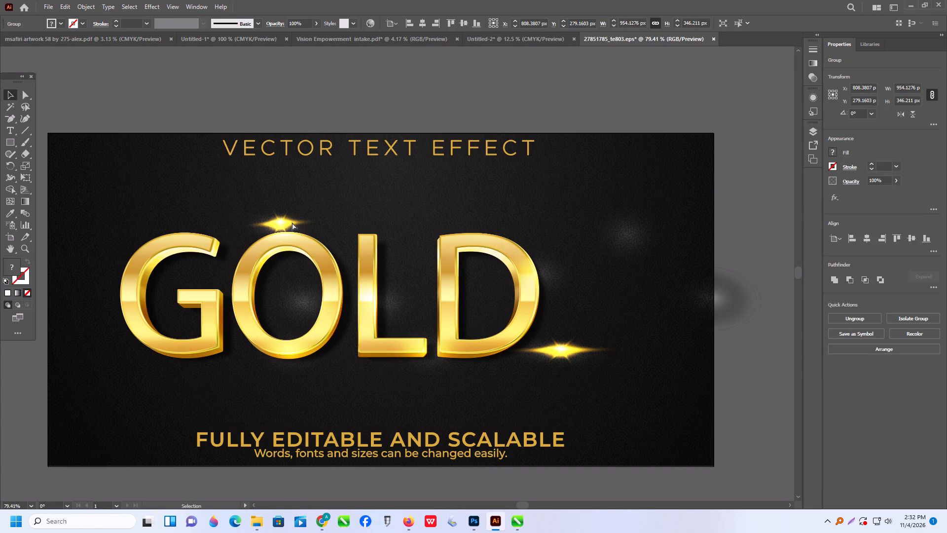
pyautogui.hotkey('ctrl', 'c')
pyautogui.click(495, 36)
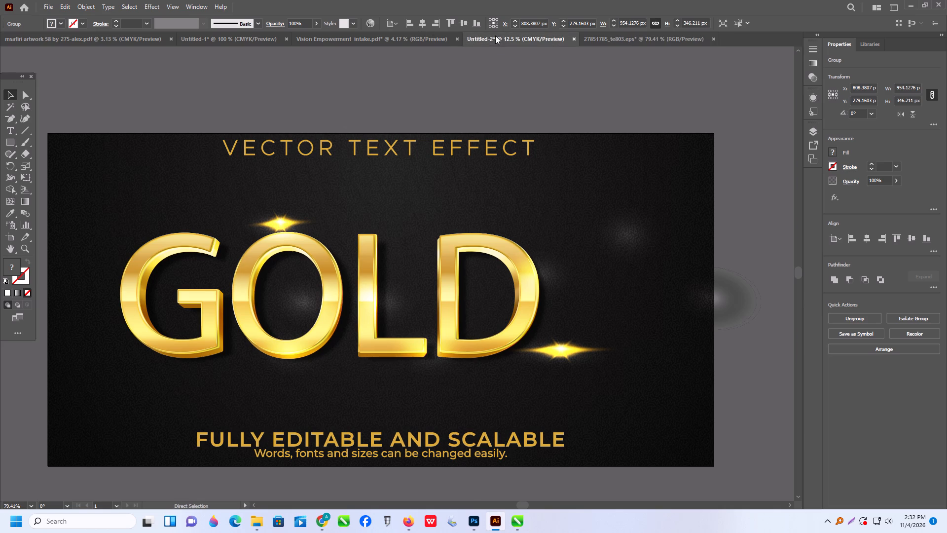
pyautogui.hotkey('ctrl', 'v')
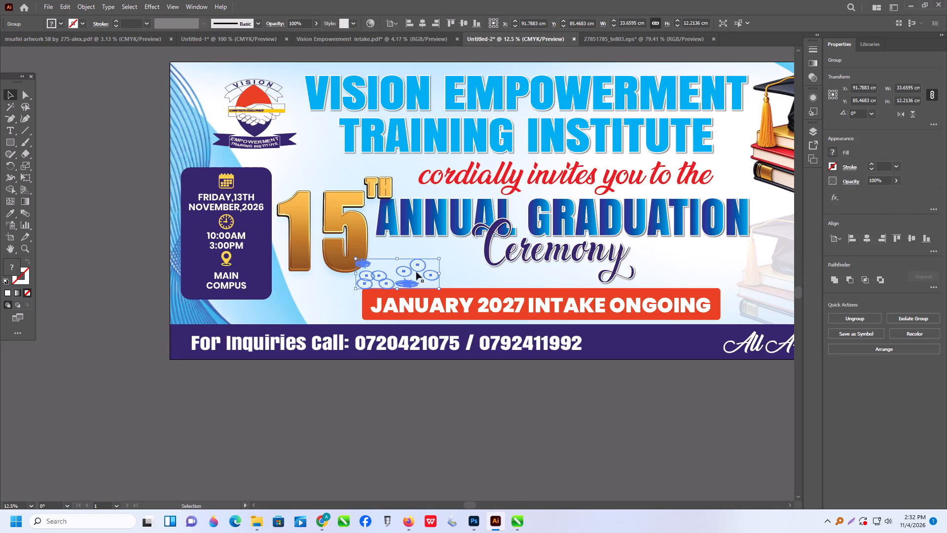
# Move the pasted sparkle group onto the empty area below the banner and bring it to the front.
pyautogui.moveTo(412, 269); pyautogui.dragTo(280, 436)
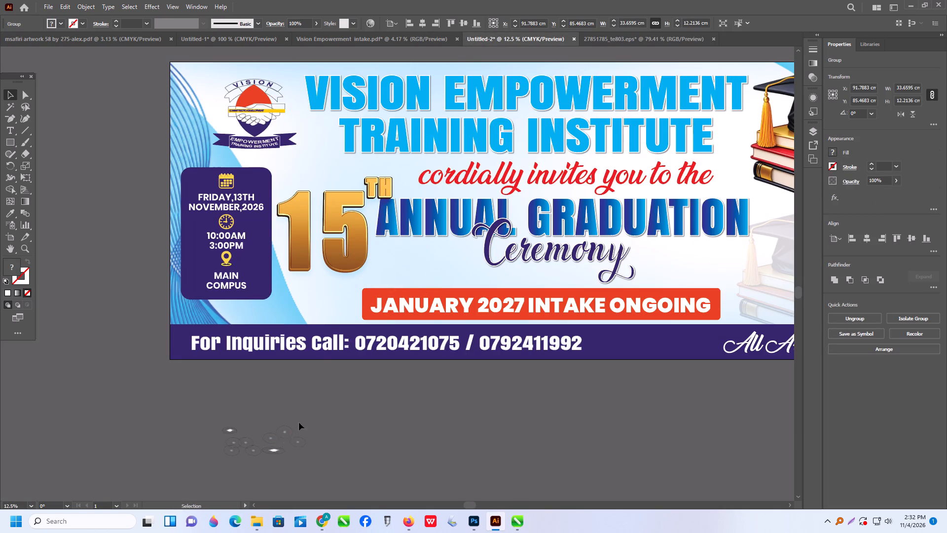
pyautogui.click(332, 408)
pyautogui.click(273, 446)
pyautogui.rightClick(273, 446)
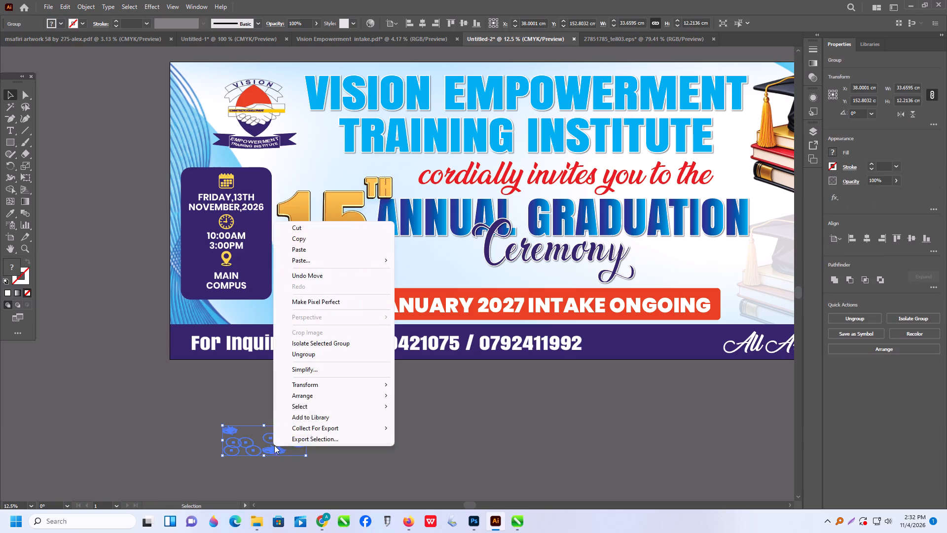
pyautogui.click(307, 397)
pyautogui.click(421, 396)
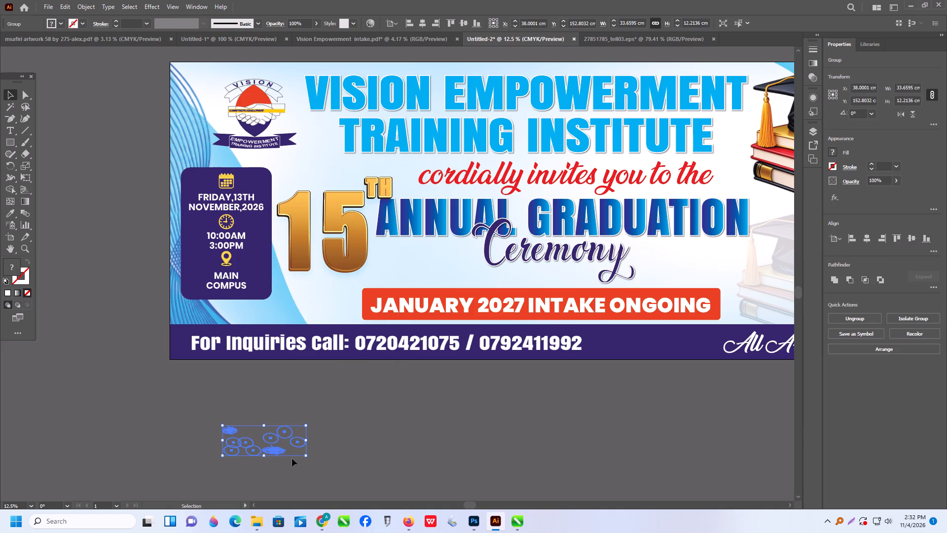
# Move the sparkle group from below the banner onto the base of the gold 15TH lettering.
pyautogui.moveTo(275, 455); pyautogui.dragTo(308, 394)
pyautogui.moveTo(275, 451); pyautogui.dragTo(293, 421)
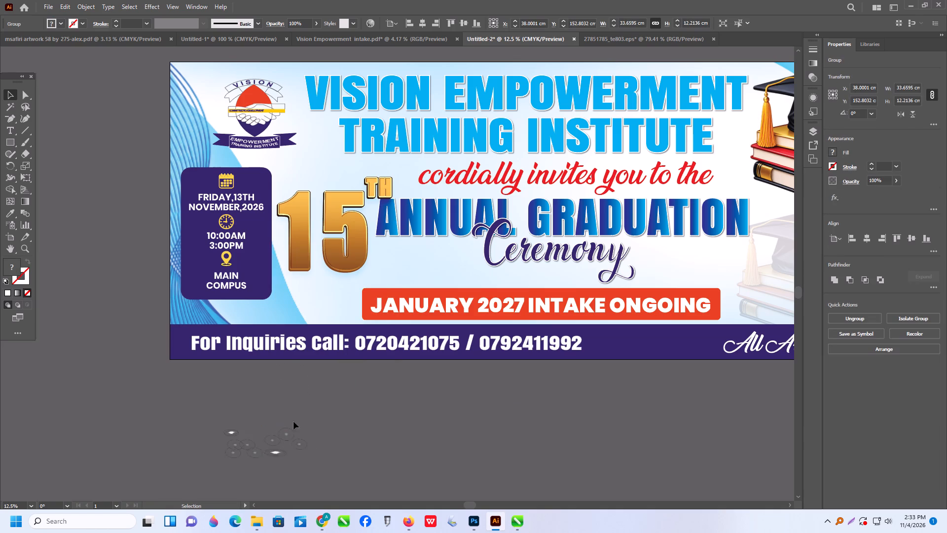
pyautogui.moveTo(293, 421); pyautogui.dragTo(348, 268)
pyautogui.moveTo(348, 268); pyautogui.dragTo(357, 283)
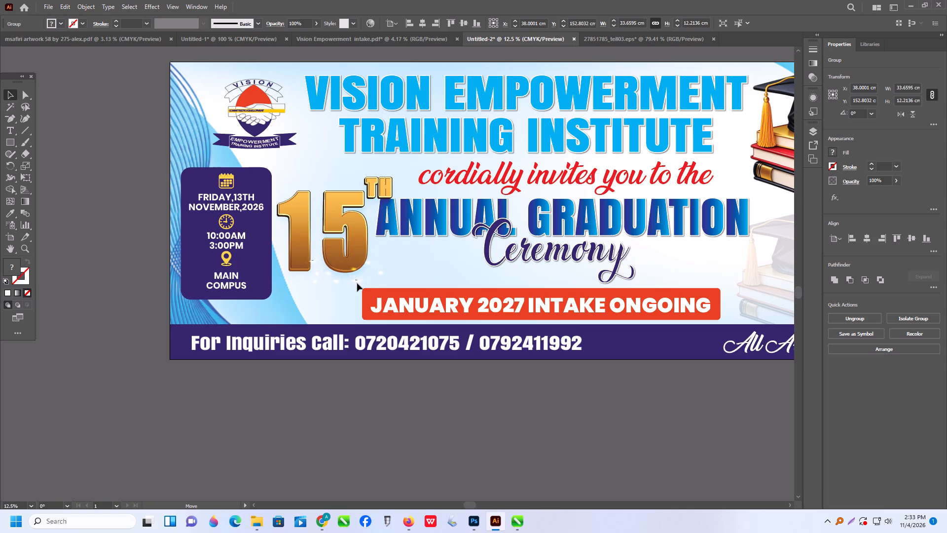
pyautogui.moveTo(357, 283); pyautogui.dragTo(346, 285)
pyautogui.moveTo(346, 285); pyautogui.dragTo(327, 277)
pyautogui.moveTo(327, 277); pyautogui.dragTo(312, 277)
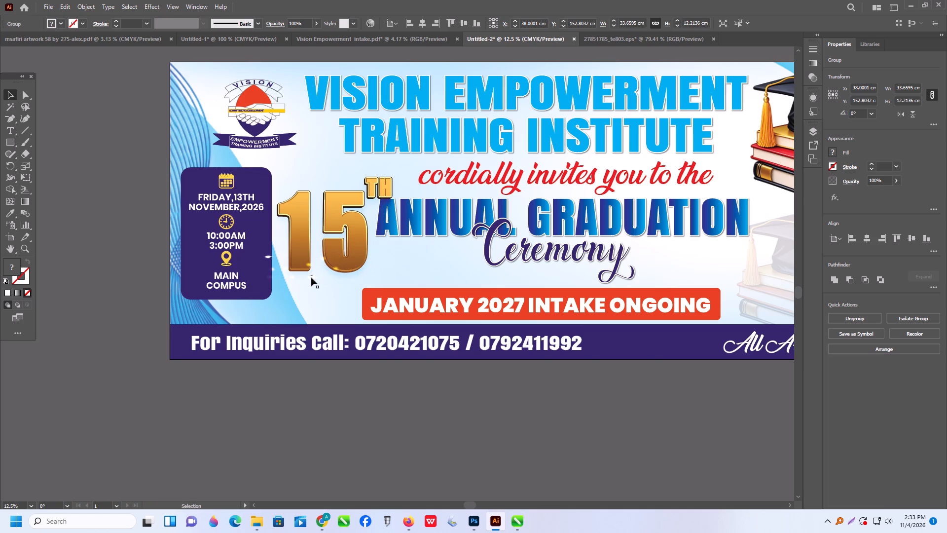
# Enlarge the sparkle group to about 45.2 by 16.4 cm and reposition it across the base of the 15.
pyautogui.keyDown('alt'); pyautogui.scroll(4, 321, 271); pyautogui.keyUp('alt')
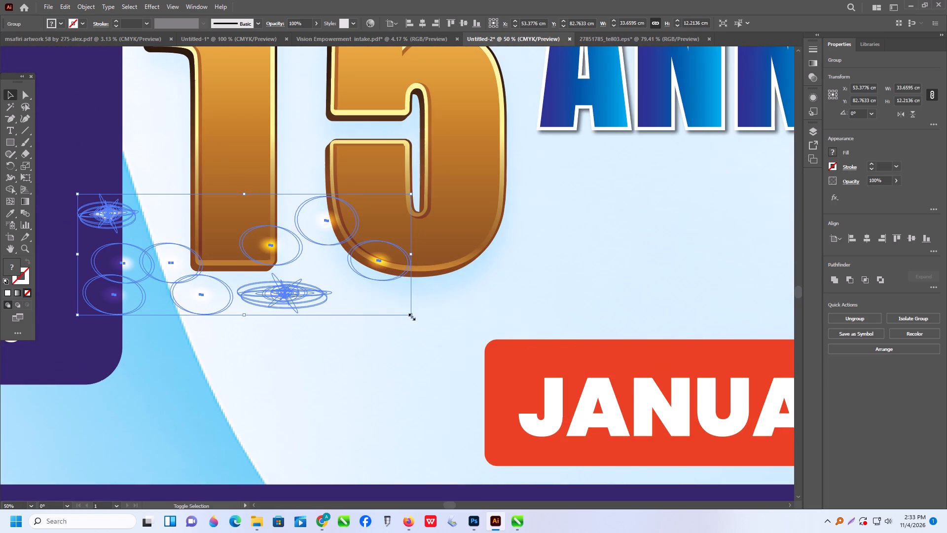
pyautogui.keyDown('shift'); pyautogui.moveTo(411, 316); pyautogui.dragTo(520, 365); pyautogui.keyUp('shift')
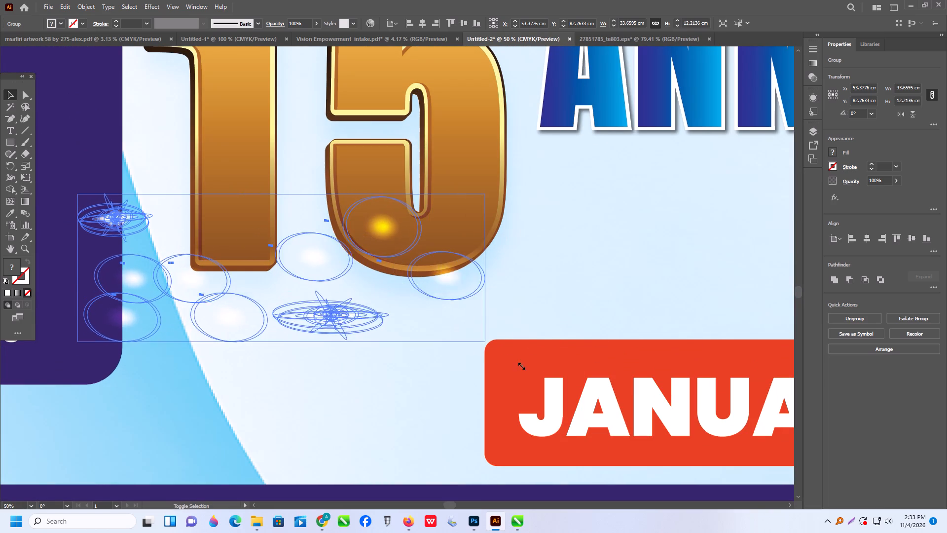
pyautogui.keyDown('shift'); pyautogui.moveTo(520, 365); pyautogui.dragTo(526, 368); pyautogui.keyUp('shift')
pyautogui.moveTo(337, 267); pyautogui.dragTo(268, 274)
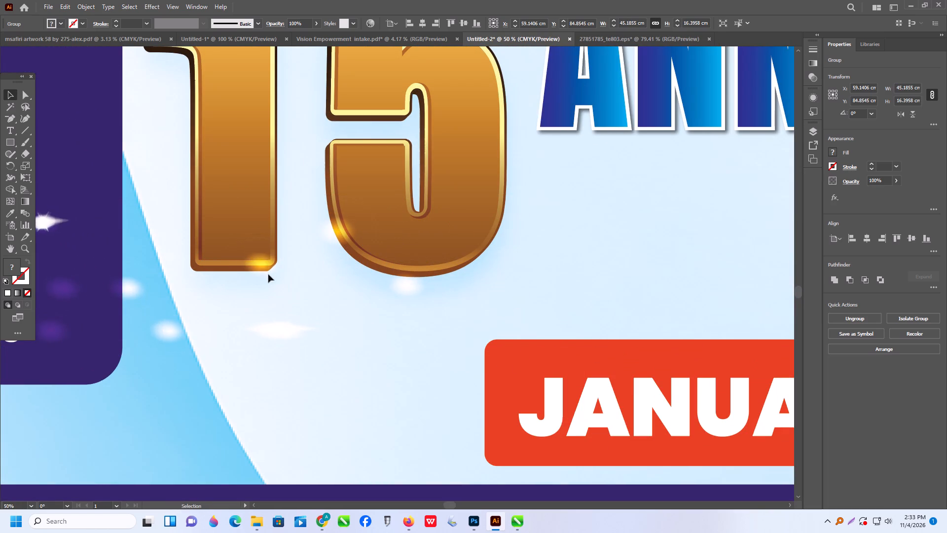
pyautogui.moveTo(268, 274); pyautogui.dragTo(270, 266)
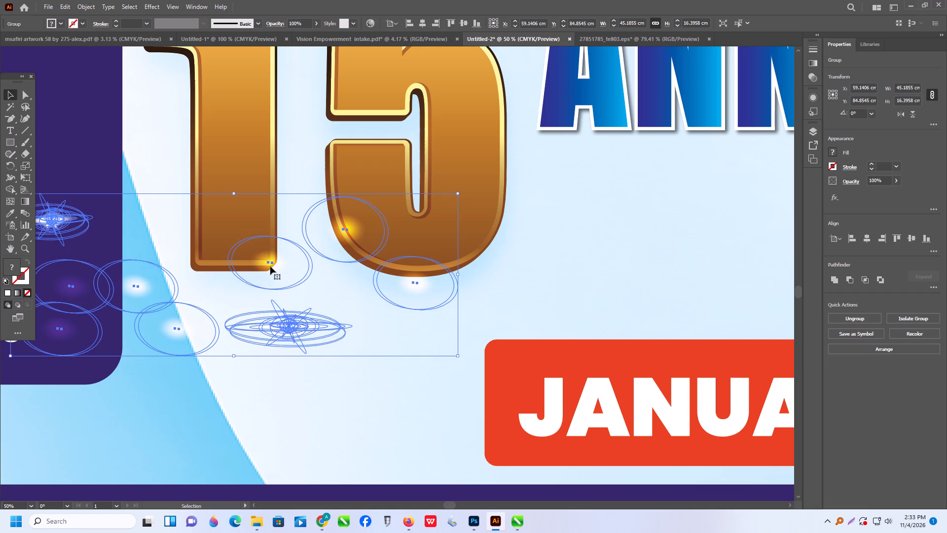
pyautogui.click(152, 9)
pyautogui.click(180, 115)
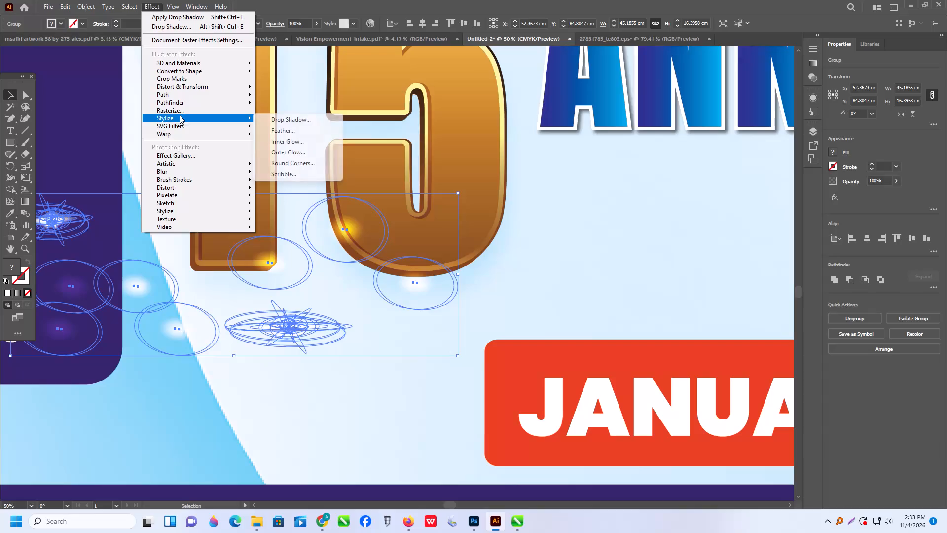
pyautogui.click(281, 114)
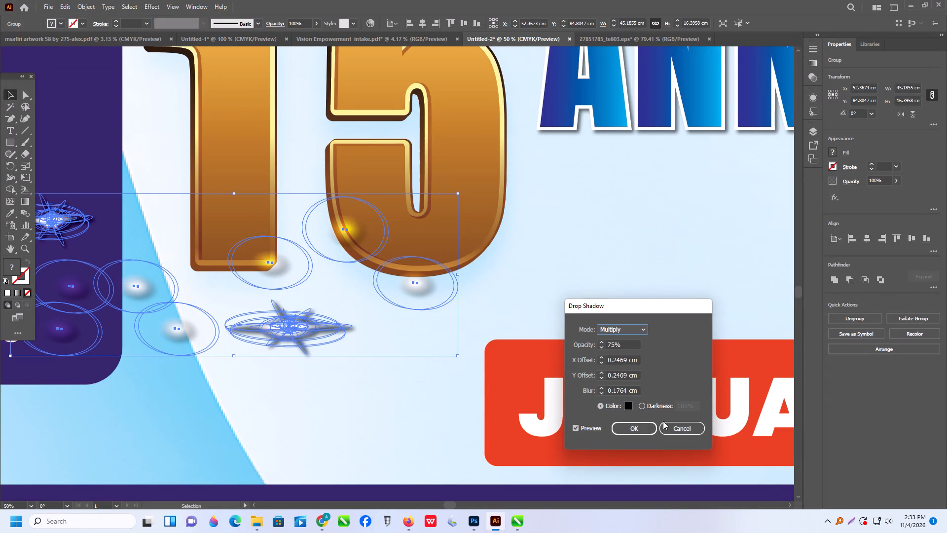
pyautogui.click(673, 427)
# Enlarge the sparkle group further, to about 73.6 by 26.7 cm.
pyautogui.keyDown('alt'); pyautogui.scroll(-1, 392, 298); pyautogui.keyUp('alt')
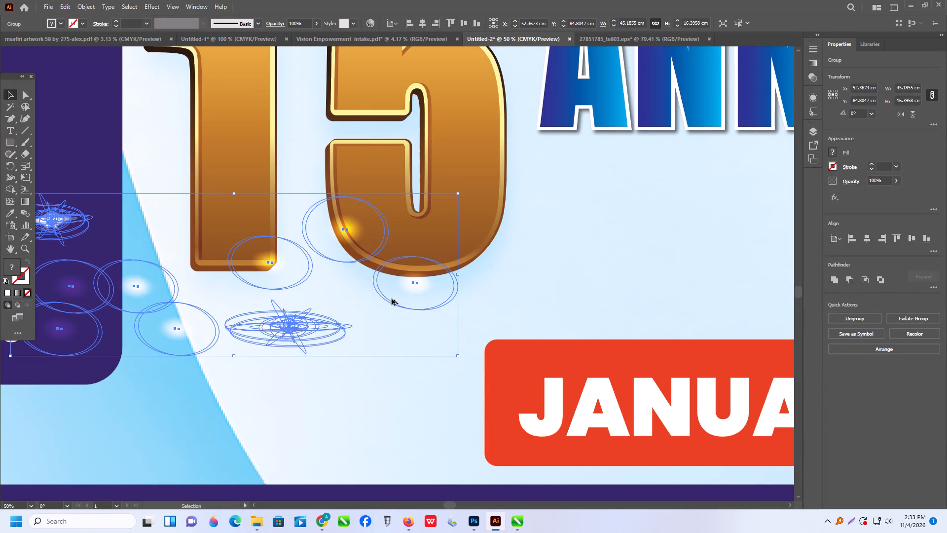
pyautogui.keyDown('alt'); pyautogui.scroll(-2, 392, 299); pyautogui.keyUp('alt')
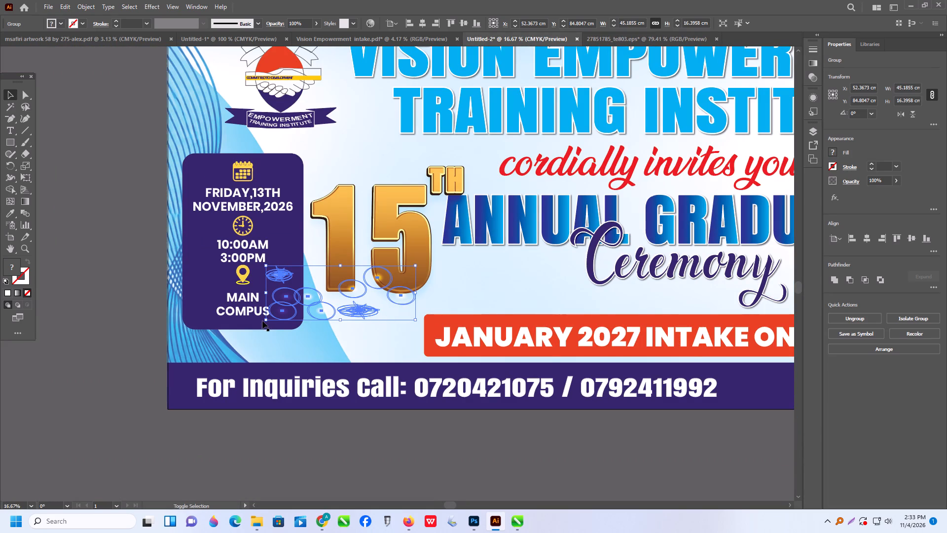
pyautogui.keyDown('shift'); pyautogui.moveTo(267, 320); pyautogui.dragTo(359, 322); pyautogui.keyUp('shift')
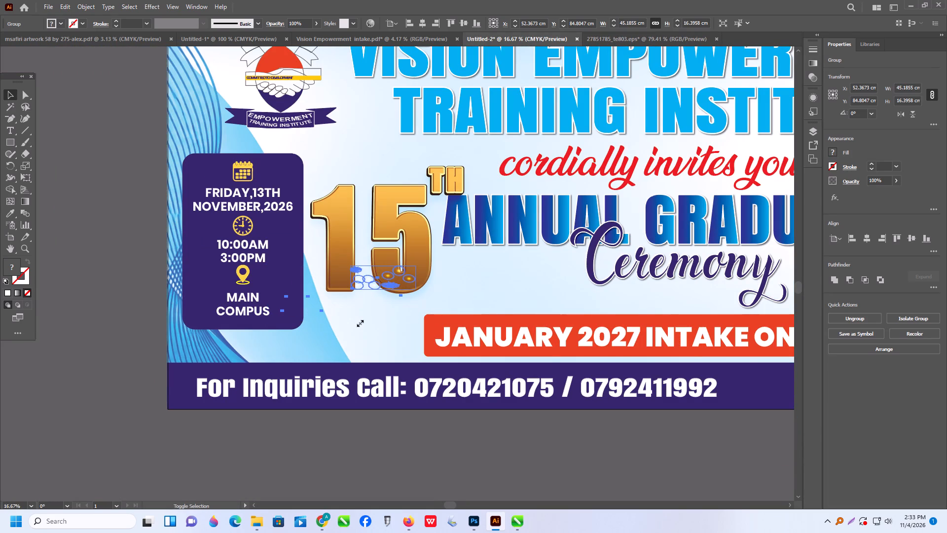
pyautogui.keyDown('shift'); pyautogui.moveTo(359, 322); pyautogui.dragTo(242, 412); pyautogui.keyUp('shift')
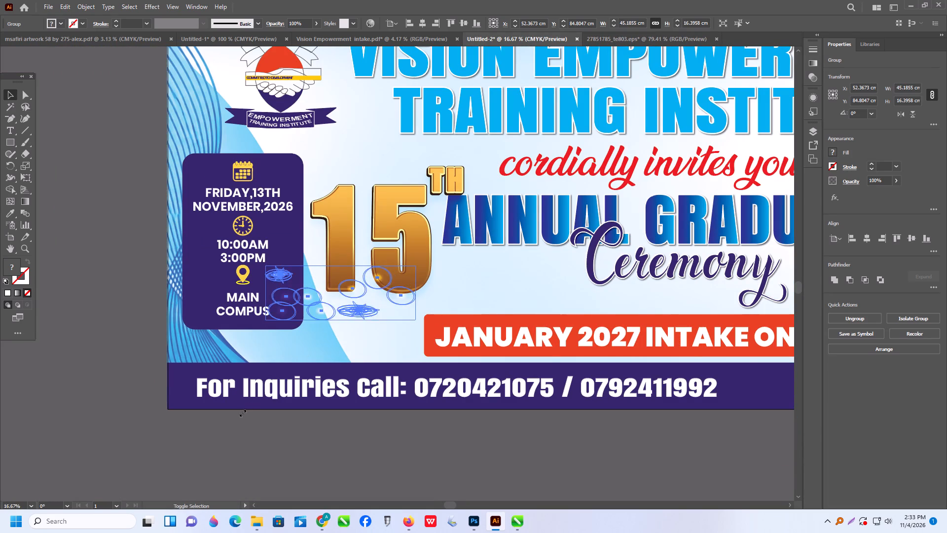
pyautogui.keyDown('shift'); pyautogui.moveTo(242, 412); pyautogui.dragTo(172, 443); pyautogui.keyUp('shift')
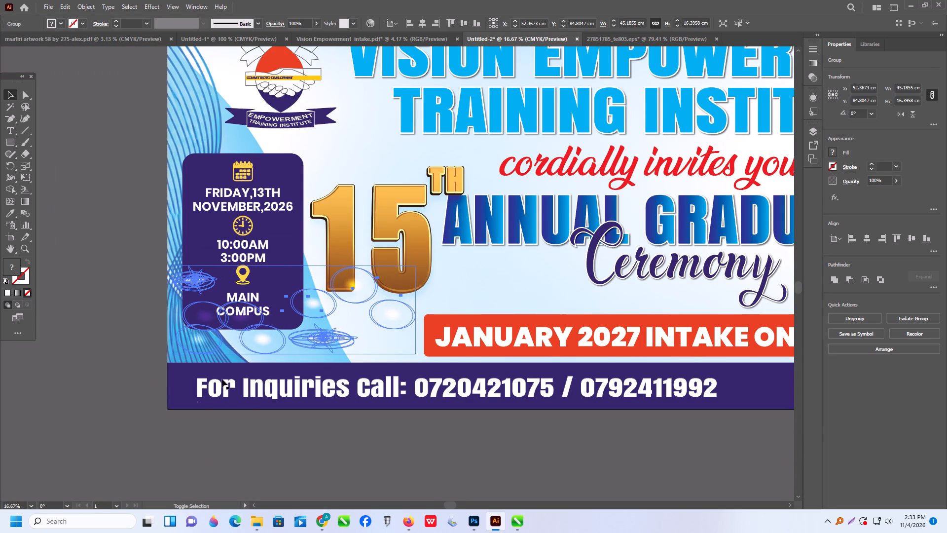
# Move the enlarged sparkle group up over the lower half of the 15 and deselect it.
pyautogui.keyDown('alt'); pyautogui.scroll(2, 347, 323); pyautogui.keyUp('alt')
pyautogui.scroll(1, 357, 256)
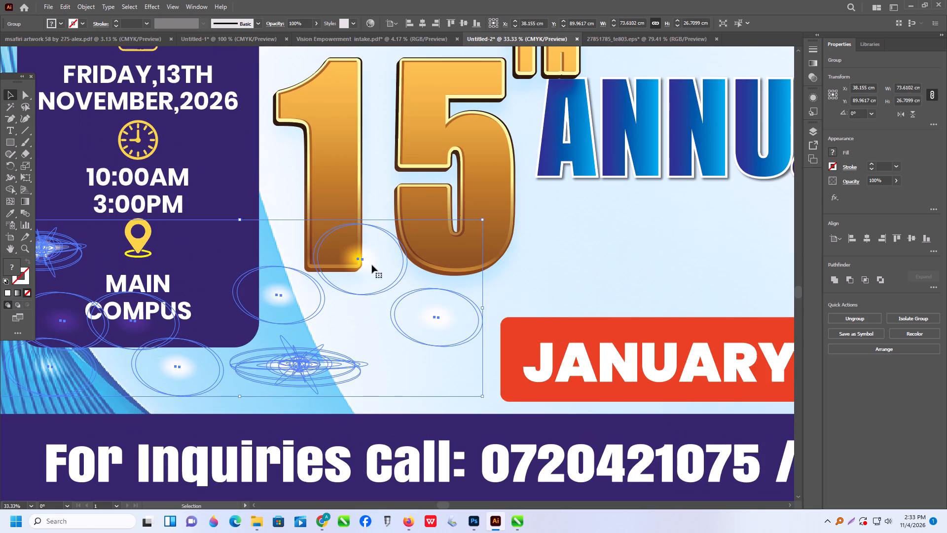
pyautogui.moveTo(372, 270); pyautogui.dragTo(374, 219)
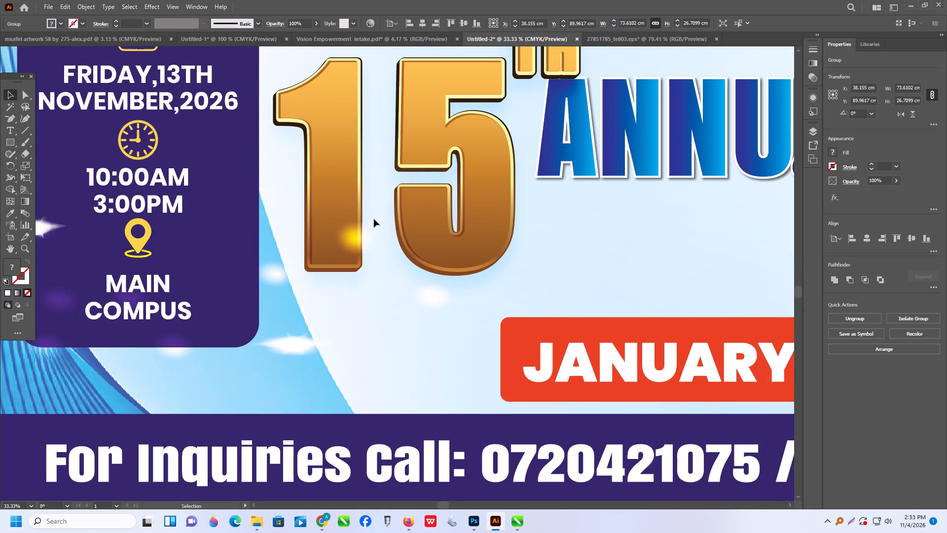
pyautogui.moveTo(374, 219); pyautogui.dragTo(385, 182)
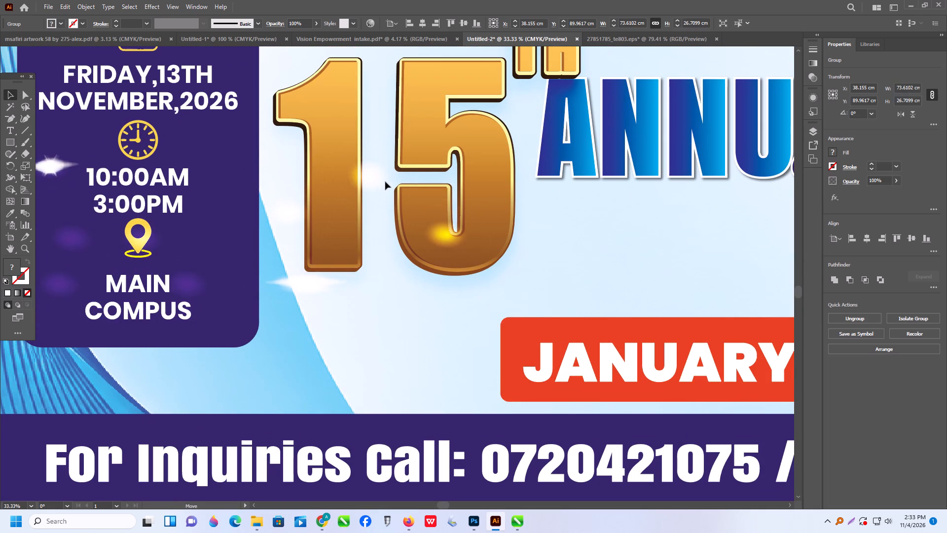
pyautogui.moveTo(385, 182); pyautogui.dragTo(389, 178)
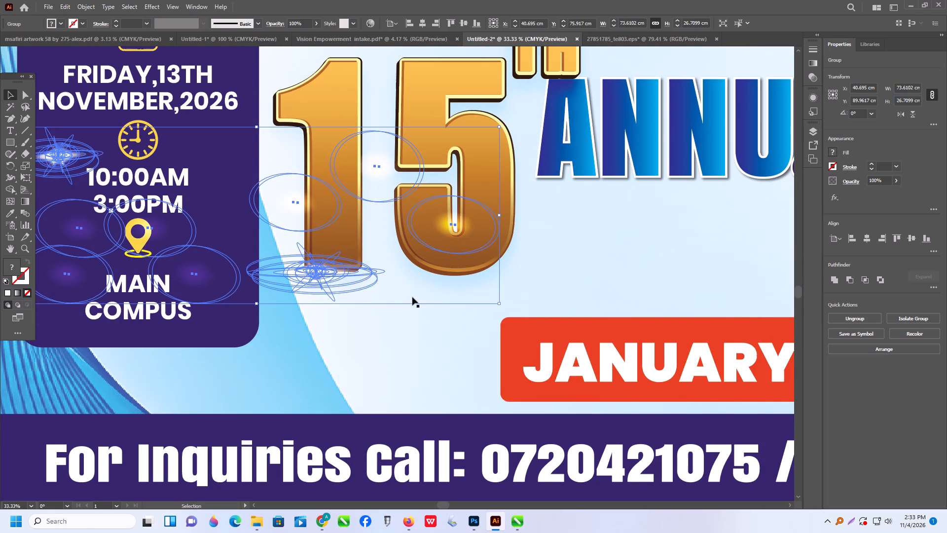
pyautogui.keyDown('alt'); pyautogui.scroll(-3, 412, 297); pyautogui.keyUp('alt')
pyautogui.click(413, 398)
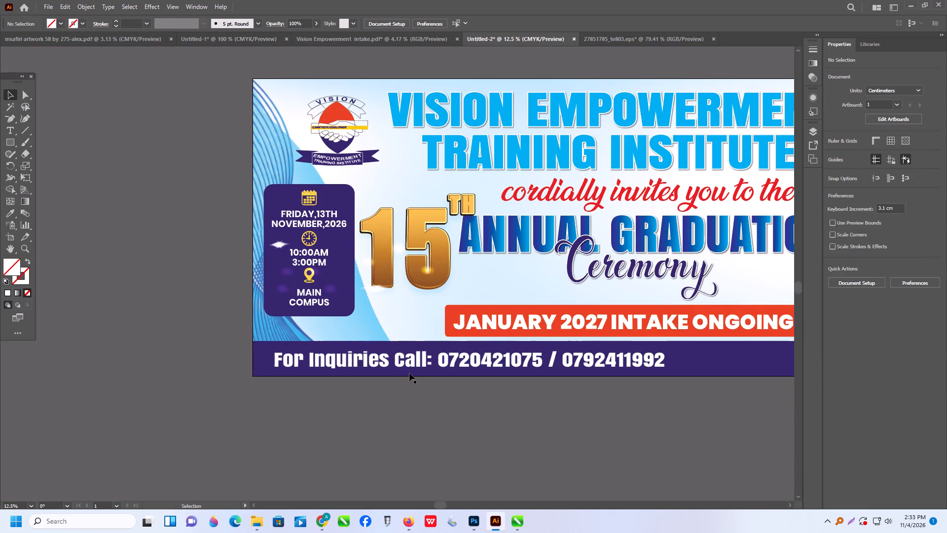
# Isolate the sparkle group, delete the star flare beside the time on the purple panel, and leave isolation.
pyautogui.scroll(-3, 409, 369)
pyautogui.click(275, 210)
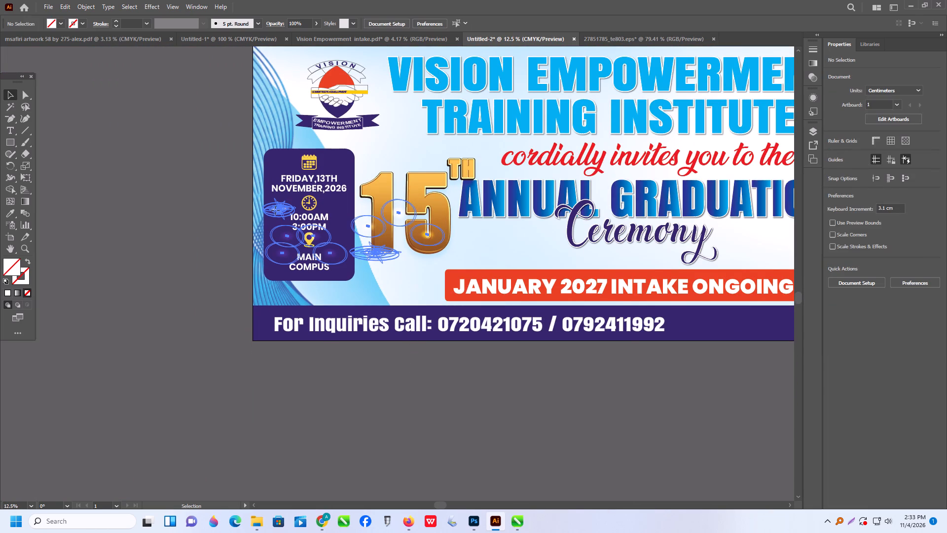
pyautogui.tripleClick(275, 210)
pyautogui.click(275, 210)
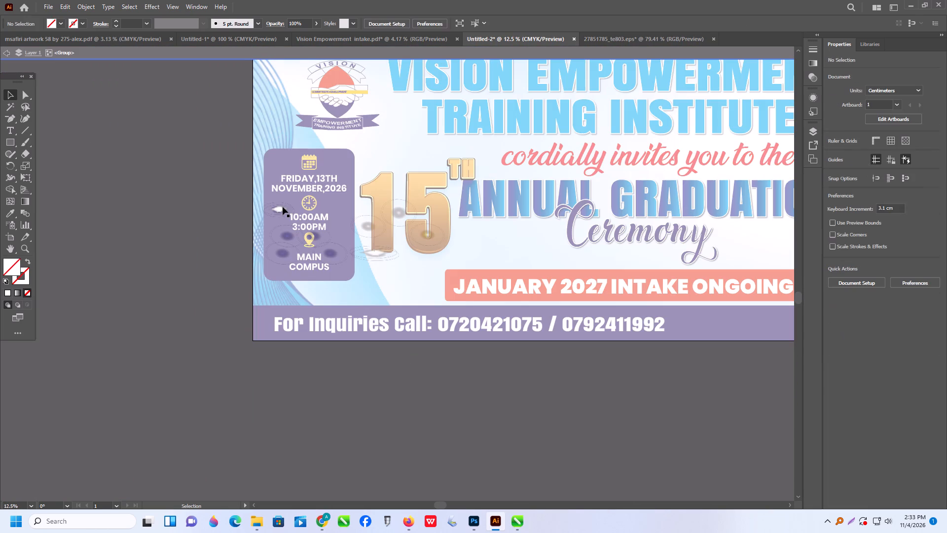
pyautogui.click(283, 207)
pyautogui.press('Delete')
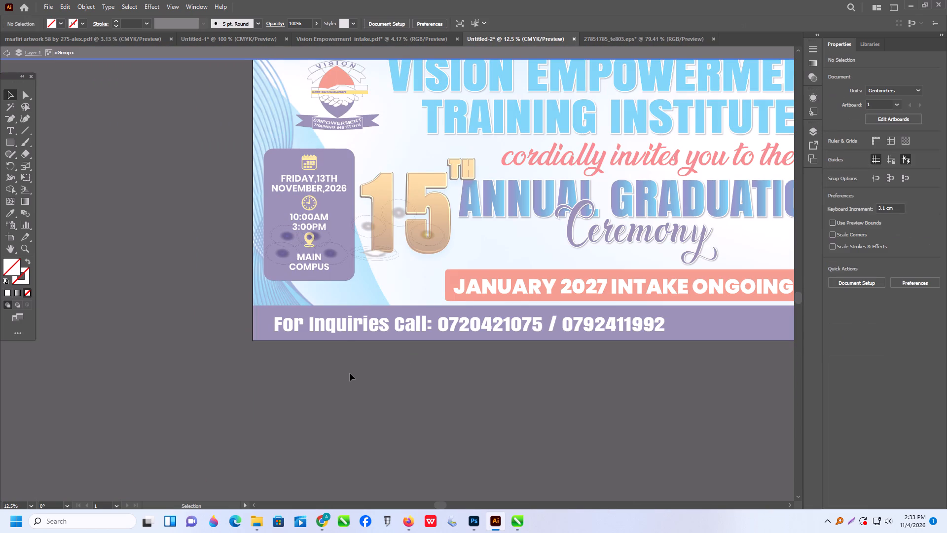
pyautogui.tripleClick(350, 373)
# Examine the remaining sparkles on the 15 and purple panel up close, and within the whole banner.
pyautogui.keyDown('alt'); pyautogui.scroll(1, 392, 251); pyautogui.keyUp('alt')
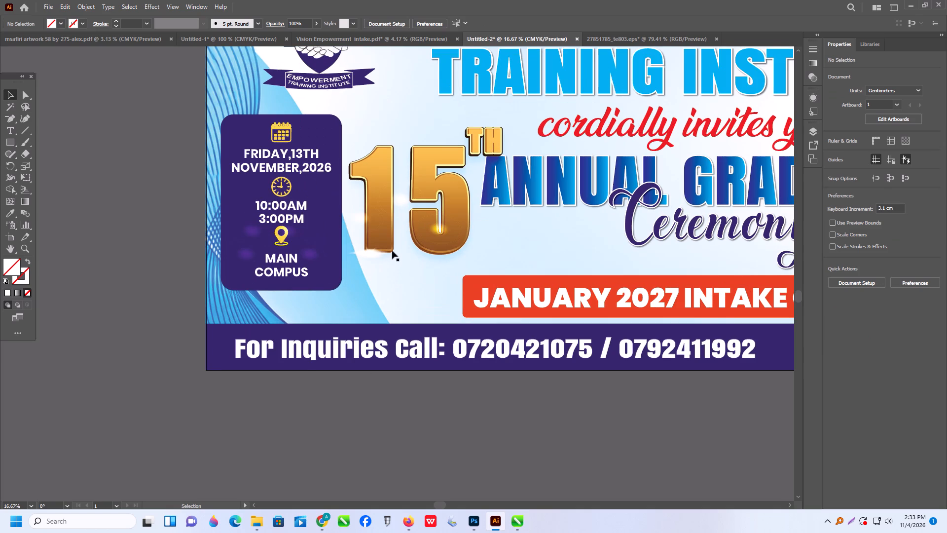
pyautogui.scroll(-1, 392, 251)
pyautogui.keyDown('alt'); pyautogui.scroll(1, 448, 219); pyautogui.keyUp('alt')
pyautogui.scroll(-1, 448, 222)
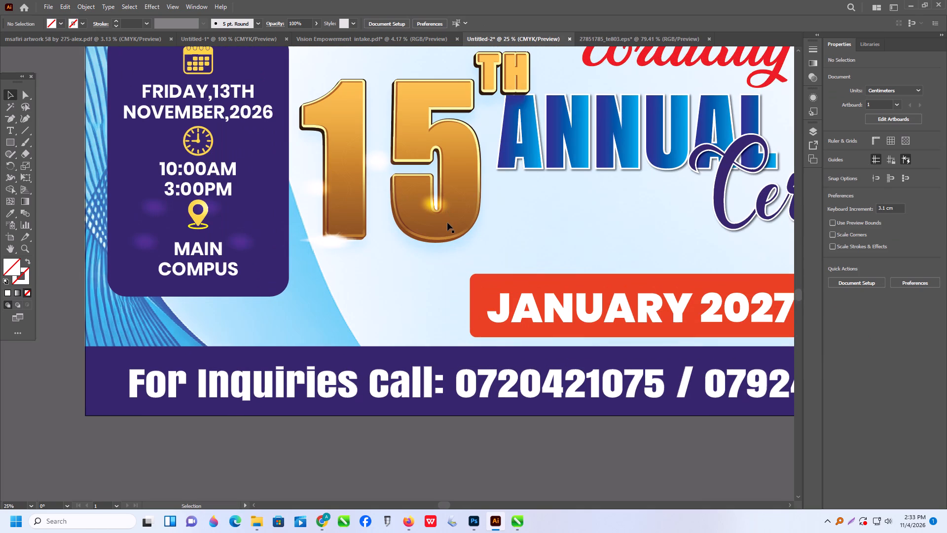
pyautogui.click(341, 244)
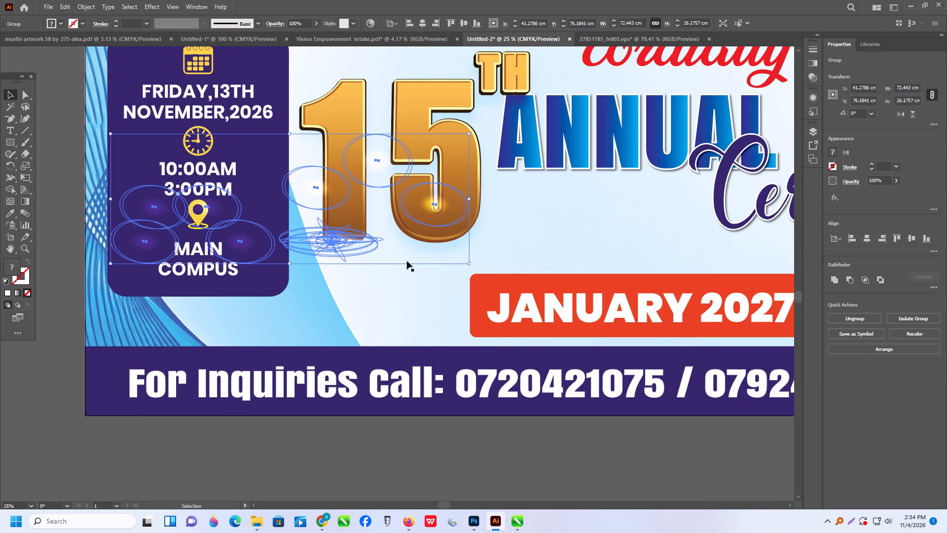
pyautogui.click(348, 244)
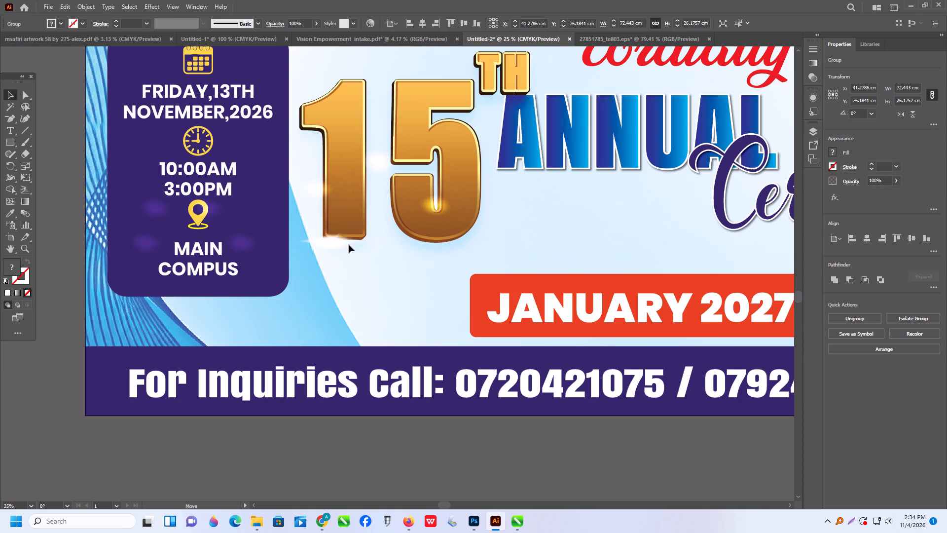
pyautogui.click(385, 442)
pyautogui.scroll(-3, 385, 438)
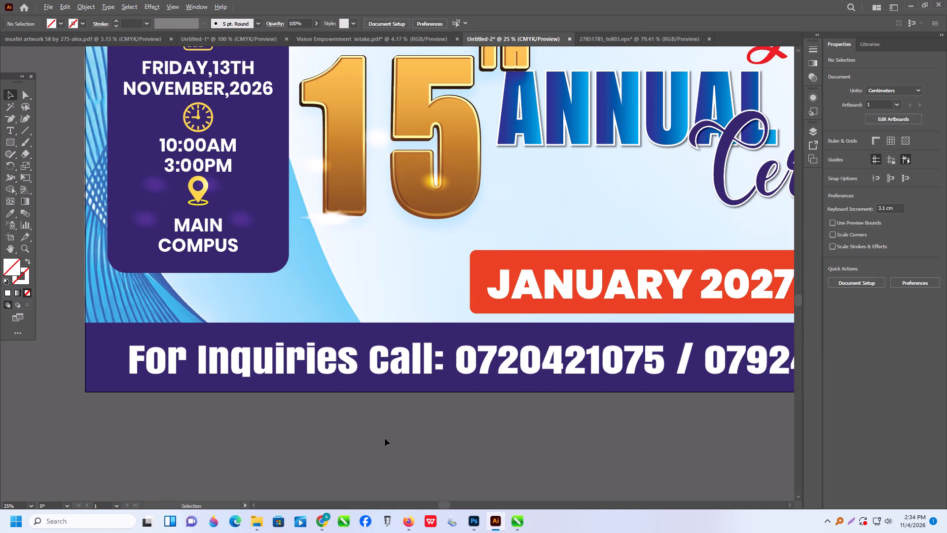
pyautogui.scroll(-2, 385, 438)
pyautogui.doubleClick(385, 439)
pyautogui.scroll(-4, 302, 360)
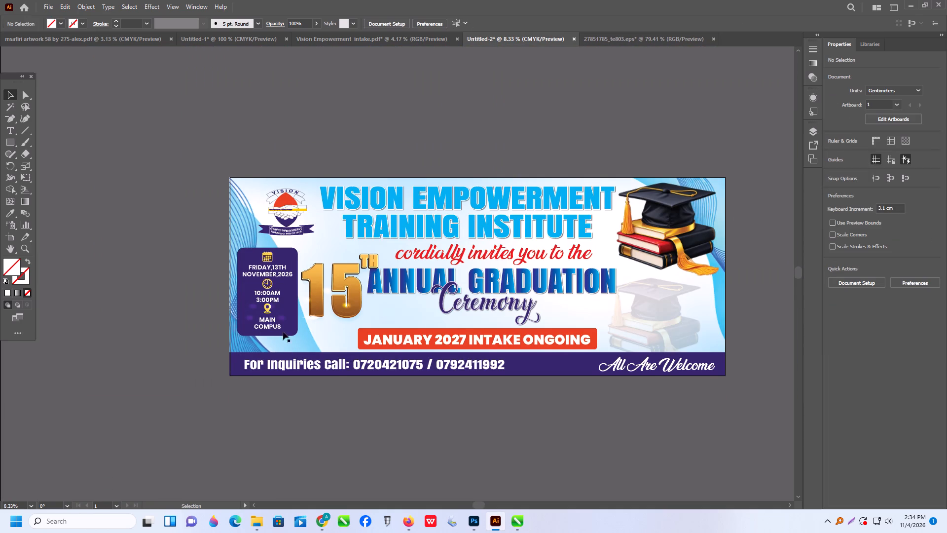
pyautogui.scroll(-5, 277, 317)
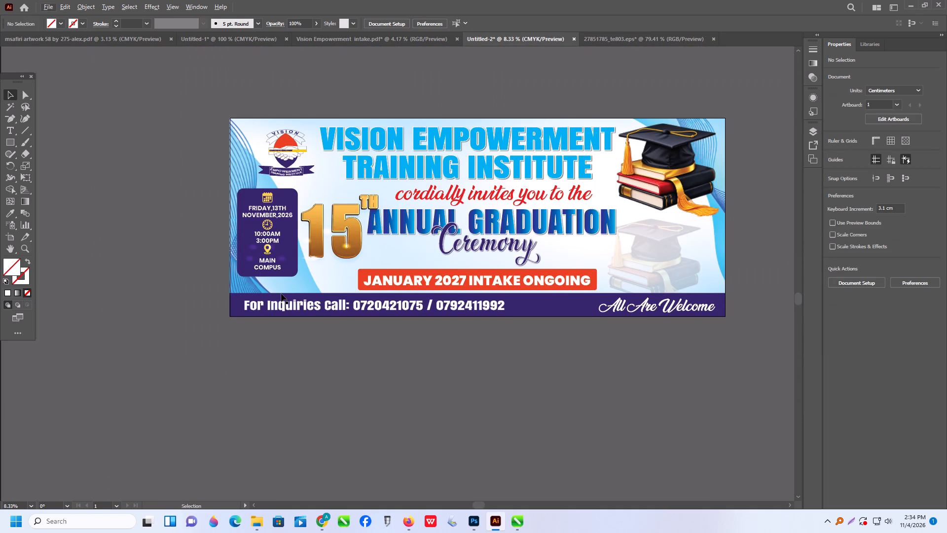
pyautogui.scroll(-2, 281, 294)
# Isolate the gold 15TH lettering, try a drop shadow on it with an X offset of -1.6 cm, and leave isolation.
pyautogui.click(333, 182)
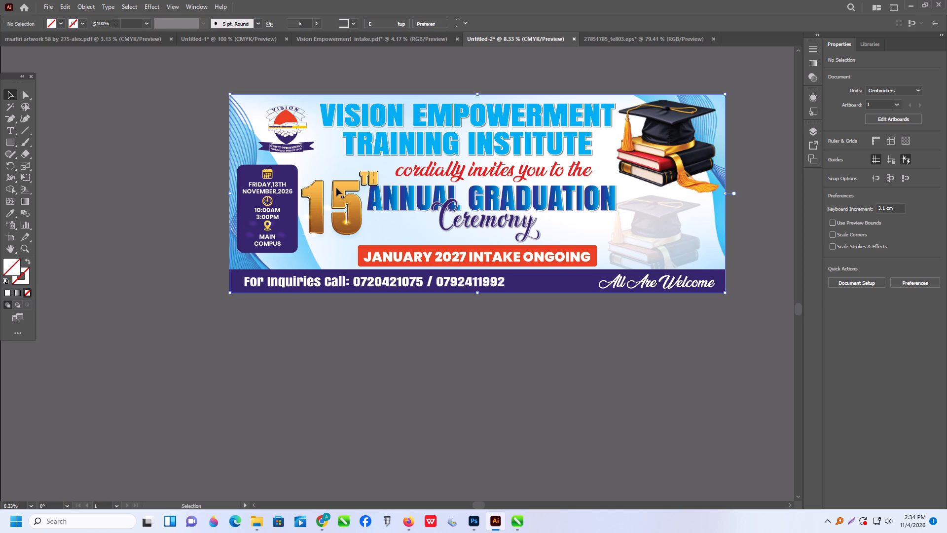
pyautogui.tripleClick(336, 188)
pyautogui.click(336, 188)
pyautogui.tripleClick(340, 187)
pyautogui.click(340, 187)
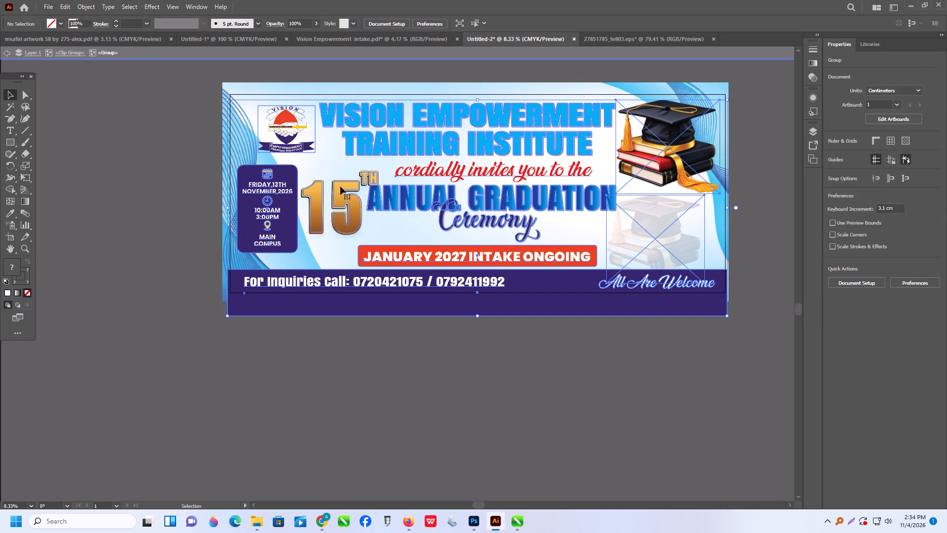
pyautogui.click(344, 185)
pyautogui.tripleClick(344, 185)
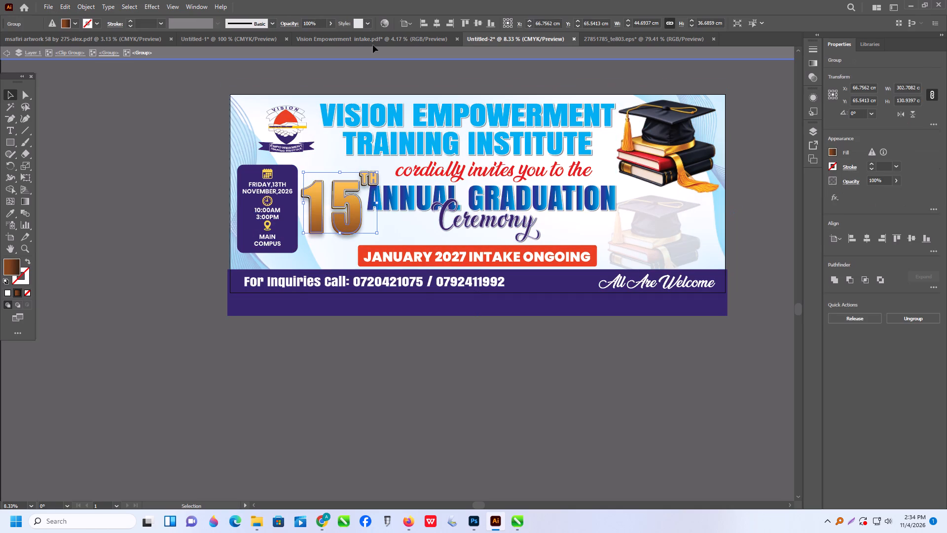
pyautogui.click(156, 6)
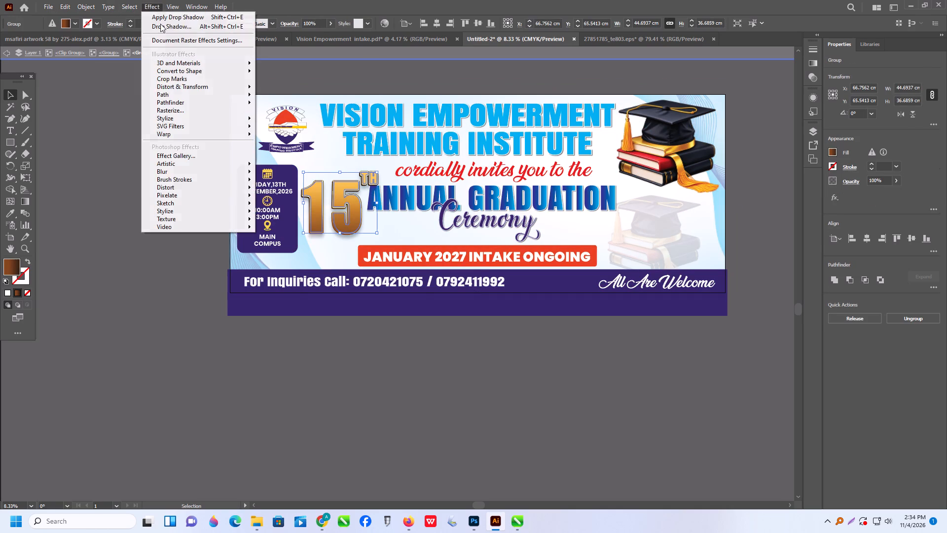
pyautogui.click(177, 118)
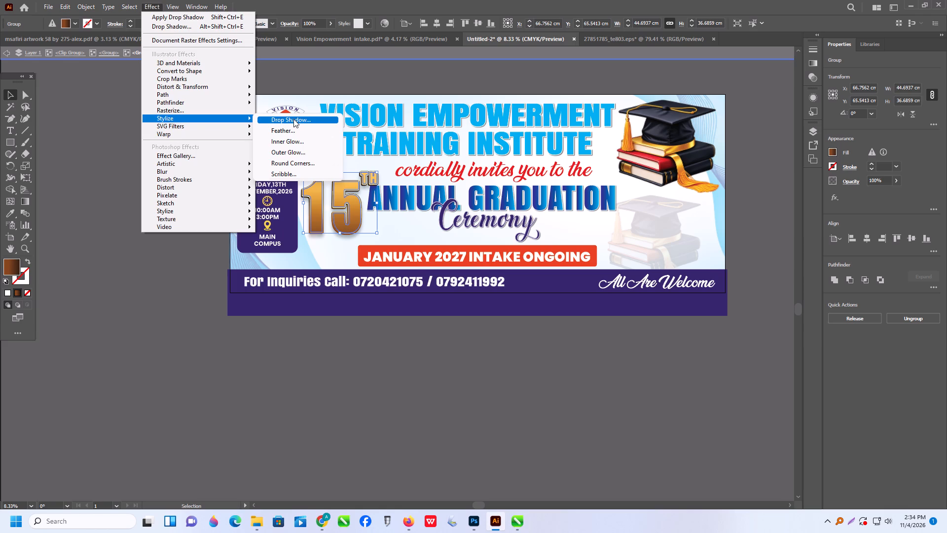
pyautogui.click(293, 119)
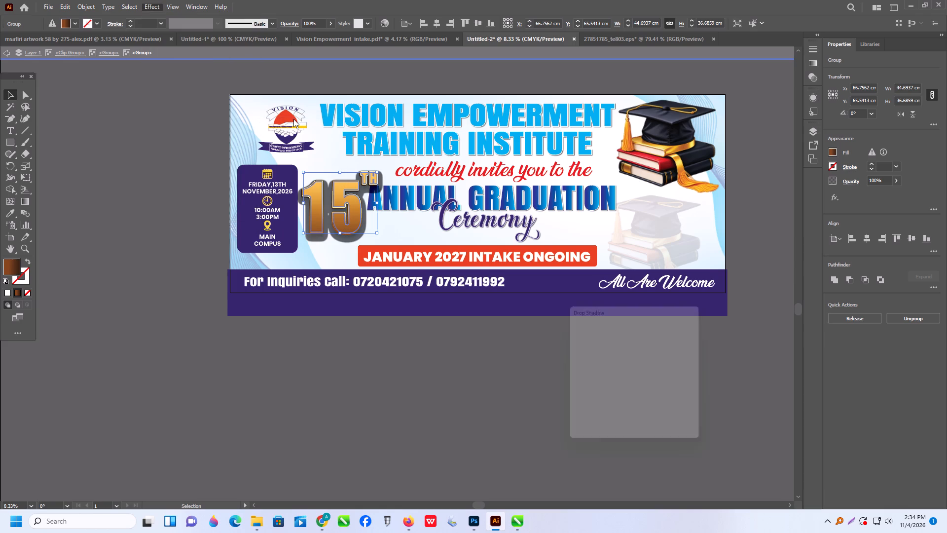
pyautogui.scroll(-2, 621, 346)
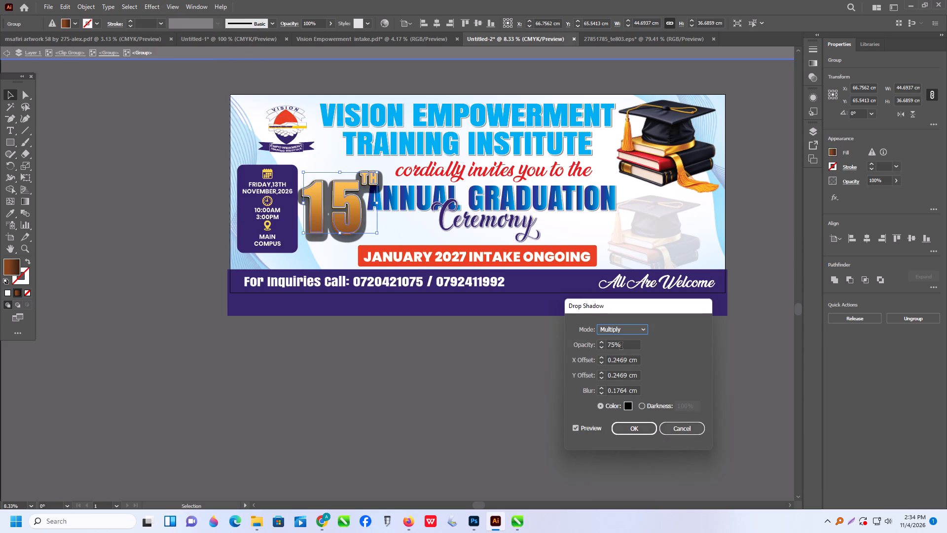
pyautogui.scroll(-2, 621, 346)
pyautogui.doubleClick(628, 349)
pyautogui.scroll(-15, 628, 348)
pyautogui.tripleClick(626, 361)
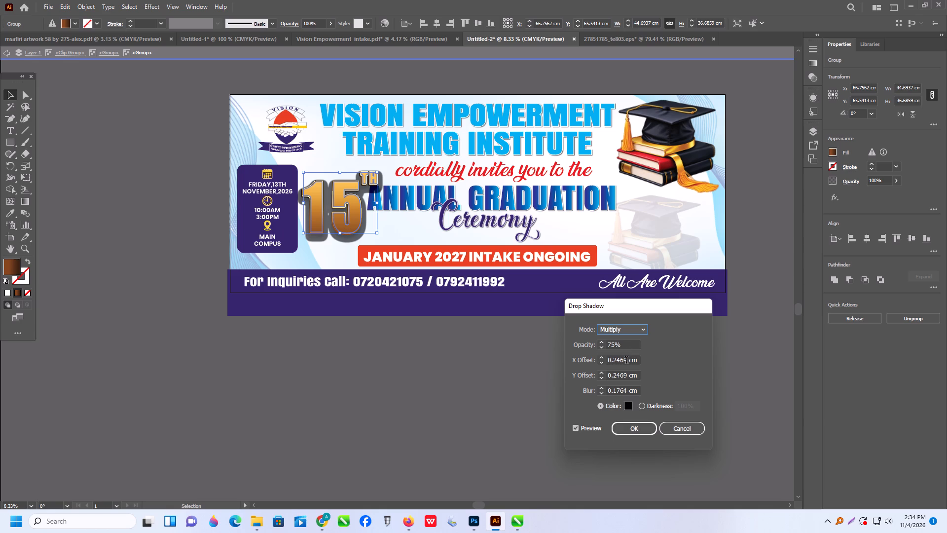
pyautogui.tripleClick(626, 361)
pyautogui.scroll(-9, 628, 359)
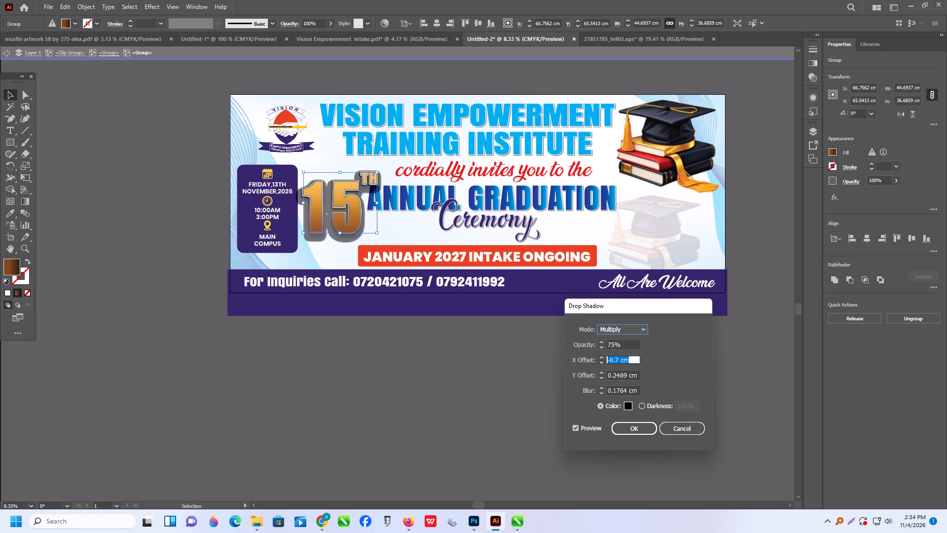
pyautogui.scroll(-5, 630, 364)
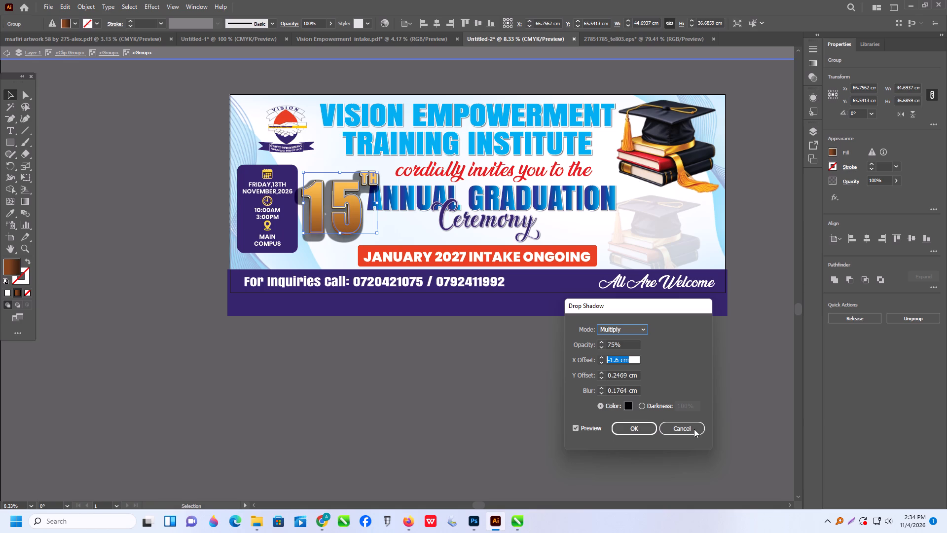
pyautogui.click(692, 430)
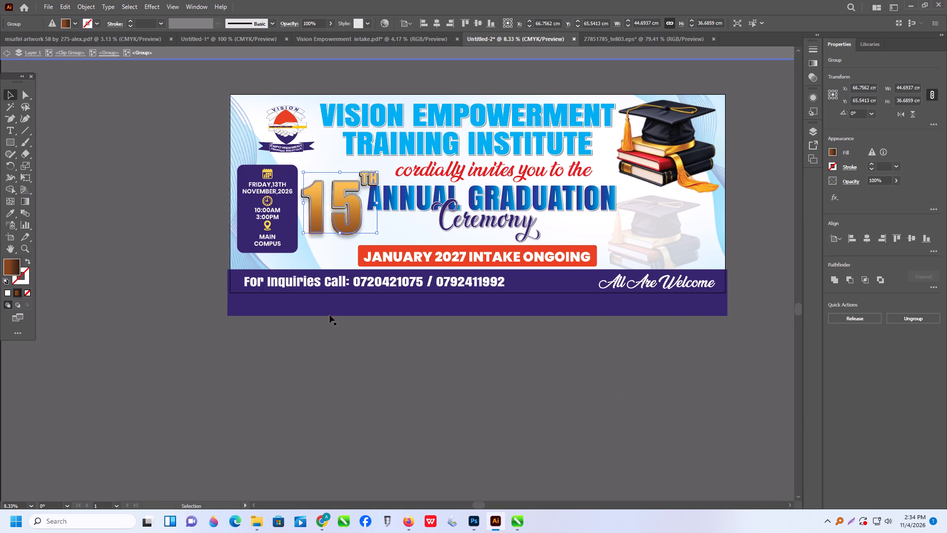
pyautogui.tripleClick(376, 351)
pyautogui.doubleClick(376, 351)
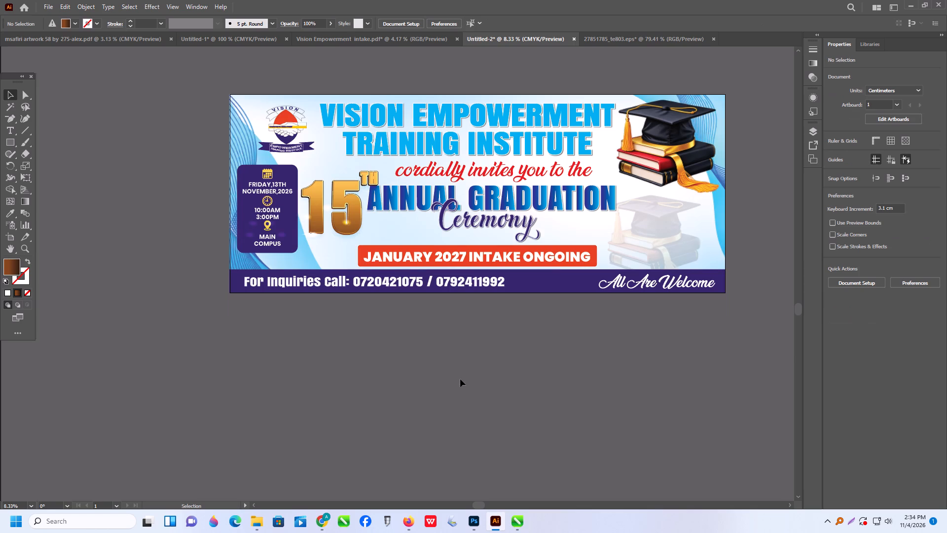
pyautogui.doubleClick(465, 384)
# Examine the 15TH lettering and surrounding headline text up close, and within the whole banner.
pyautogui.keyDown('alt'); pyautogui.scroll(-3, 451, 394); pyautogui.keyUp('alt')
pyautogui.scroll(-3, 449, 380)
pyautogui.keyDown('alt'); pyautogui.scroll(2, 309, 299); pyautogui.keyUp('alt')
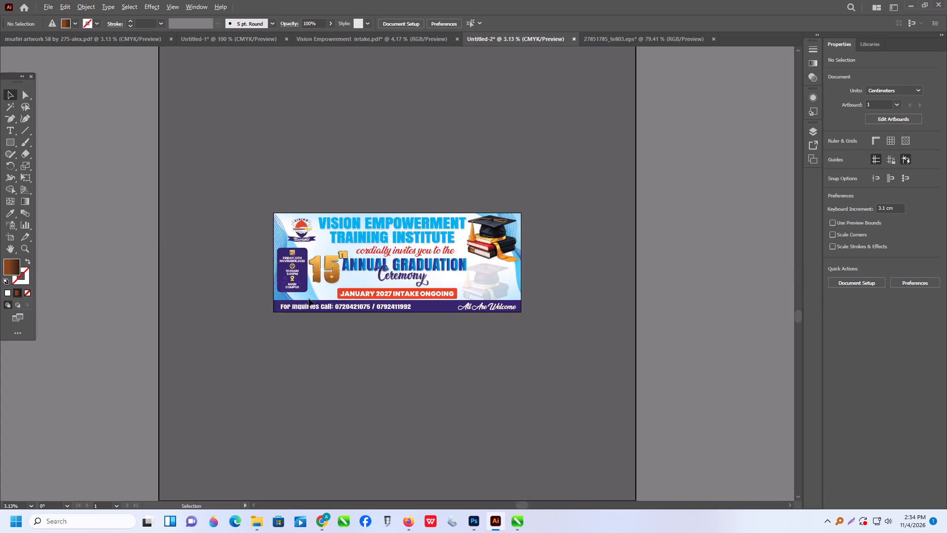
pyautogui.keyDown('alt'); pyautogui.scroll(3, 219, 227); pyautogui.keyUp('alt')
pyautogui.keyDown('alt'); pyautogui.scroll(2, 420, 181); pyautogui.keyUp('alt')
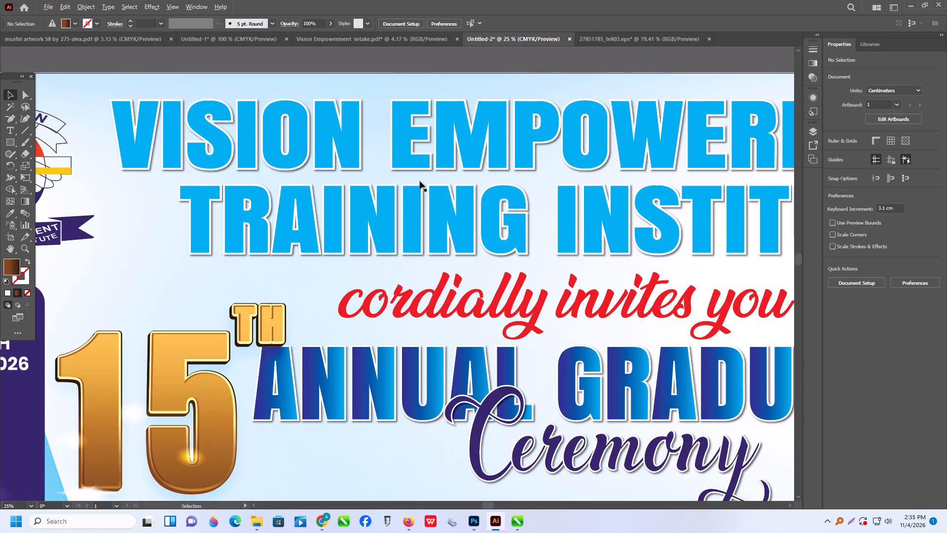
pyautogui.scroll(-4, 397, 189)
pyautogui.keyDown('alt'); pyautogui.scroll(-12, 328, 191); pyautogui.keyUp('alt')
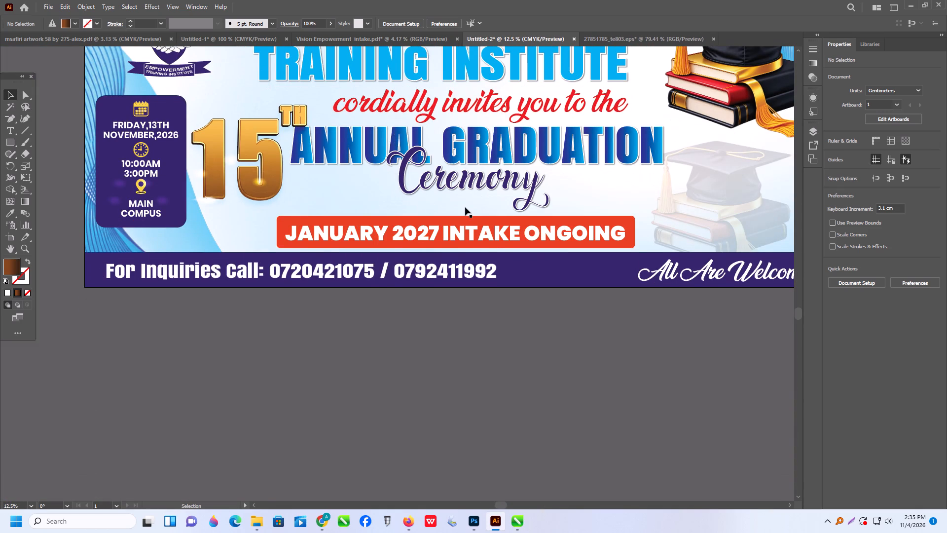
pyautogui.keyDown('alt'); pyautogui.scroll(2, 465, 207); pyautogui.keyUp('alt')
pyautogui.keyDown('alt'); pyautogui.scroll(-5, 465, 207); pyautogui.keyUp('alt')
pyautogui.scroll(1, 466, 207)
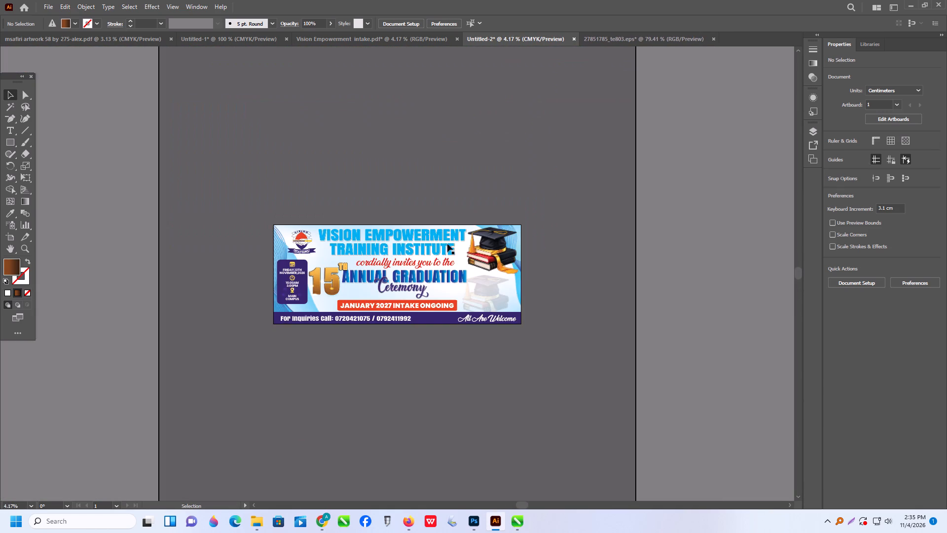
pyautogui.keyDown('alt'); pyautogui.scroll(1, 367, 267); pyautogui.keyUp('alt')
pyautogui.scroll(-9, 371, 263)
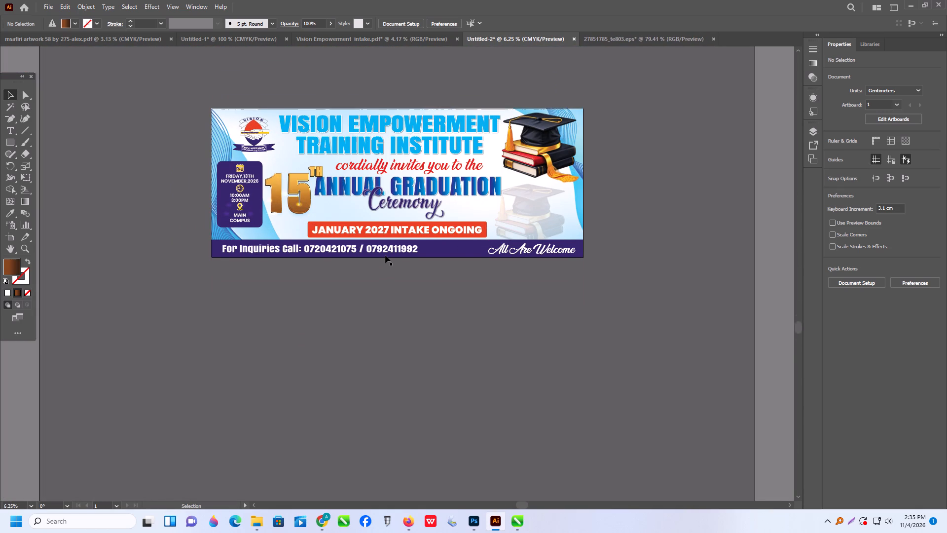
pyautogui.scroll(-2, 385, 255)
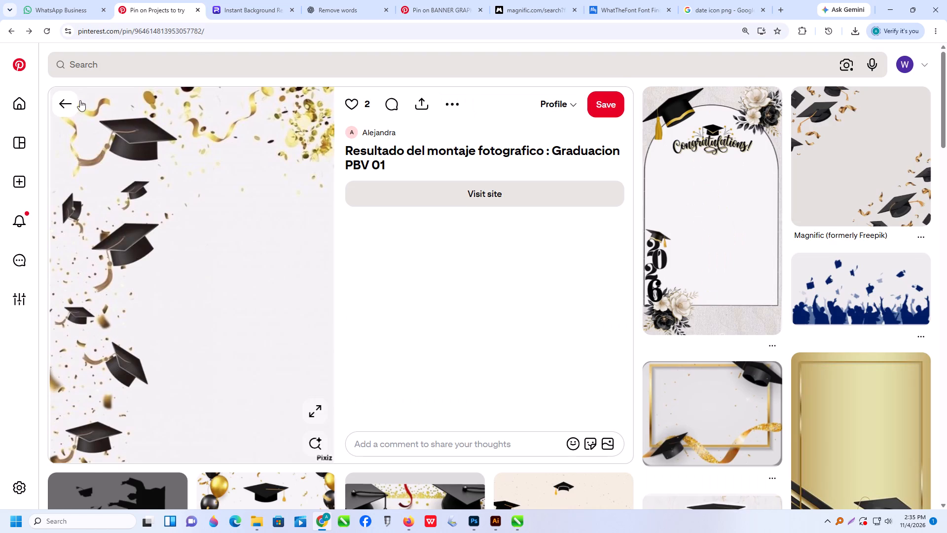
pyautogui.scroll(2, 531, 329)
pyautogui.scroll(3, 472, 292)
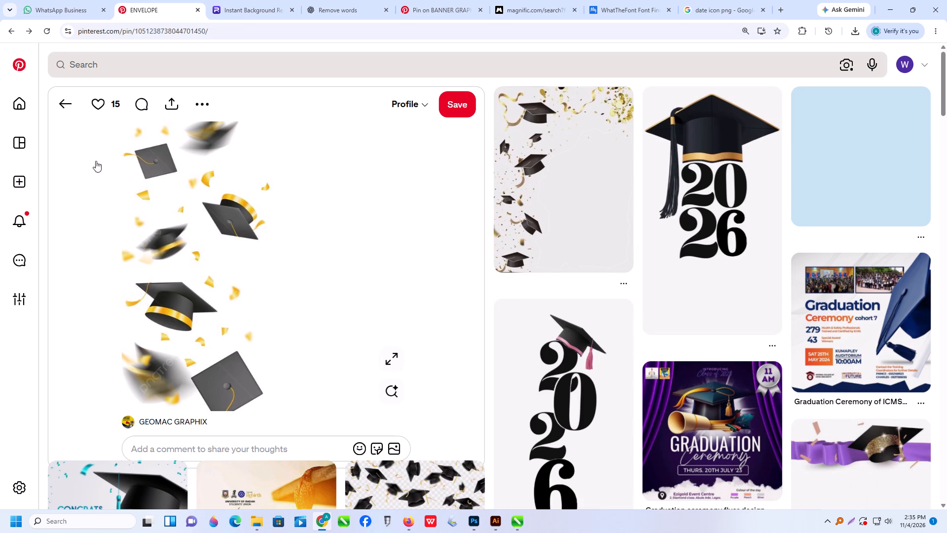
pyautogui.click(70, 102)
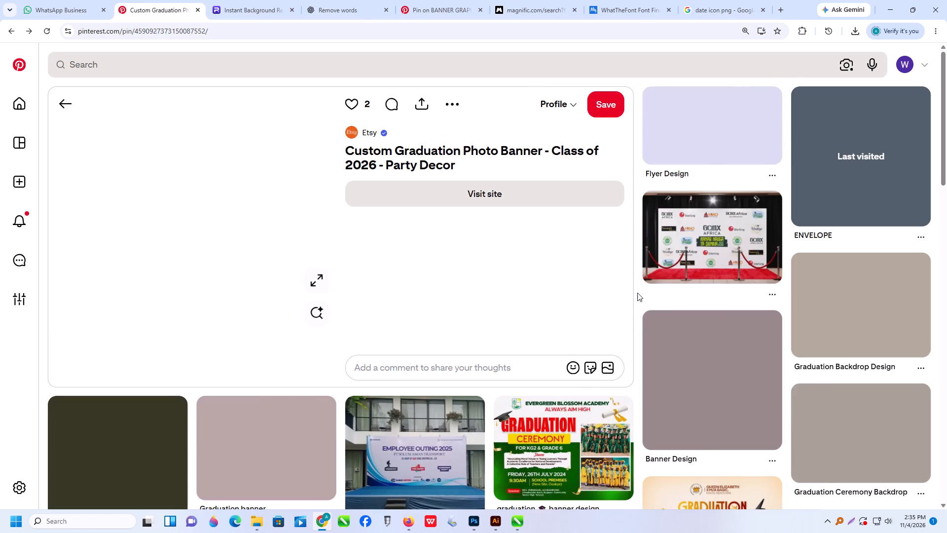
pyautogui.scroll(-1, 100, 225)
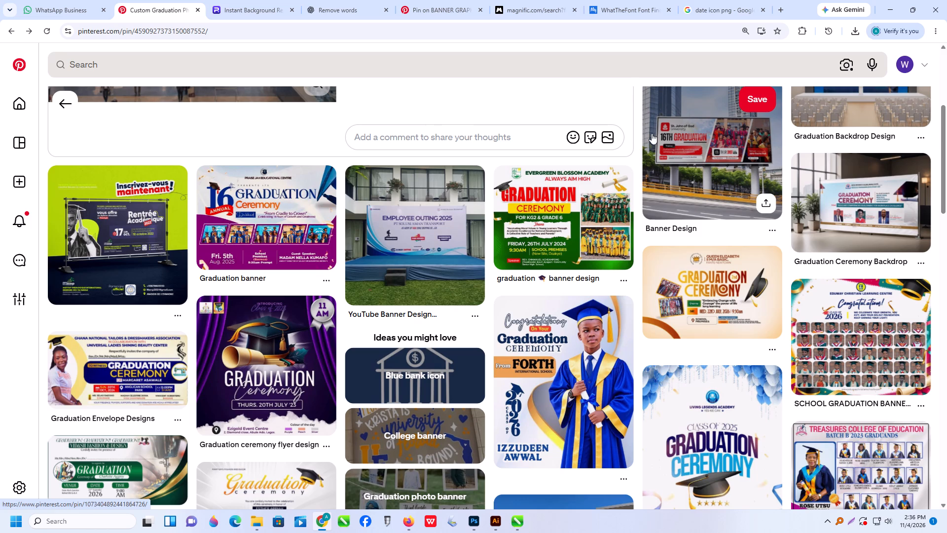
pyautogui.scroll(-1, 759, 123)
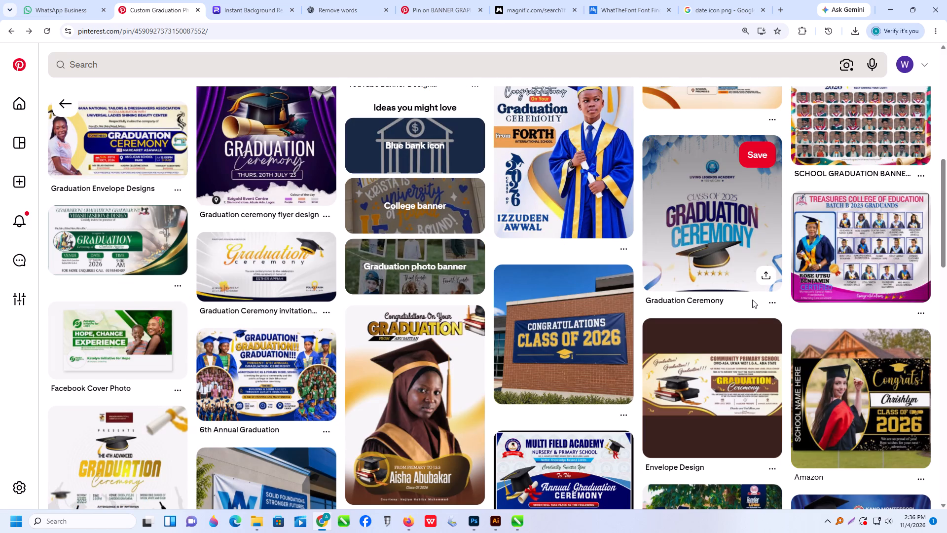
pyautogui.scroll(-1, 751, 365)
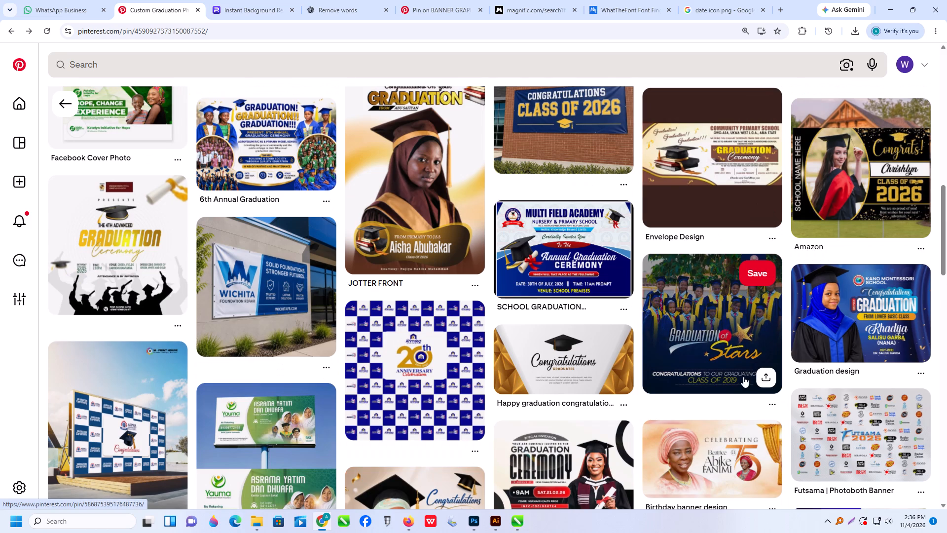
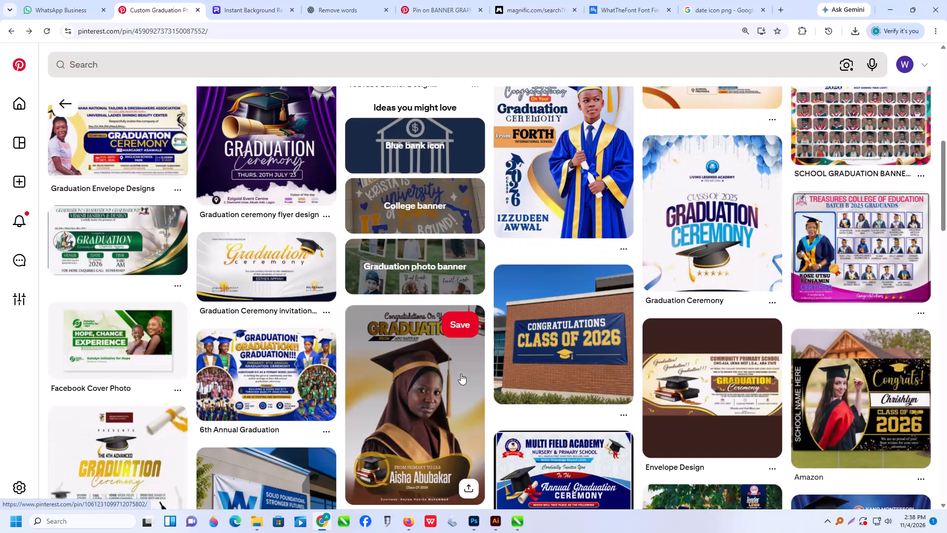
# Browse further down the related graduation banner and flyer designs on Pinterest for layout ideas.
pyautogui.scroll(-1, 461, 374)
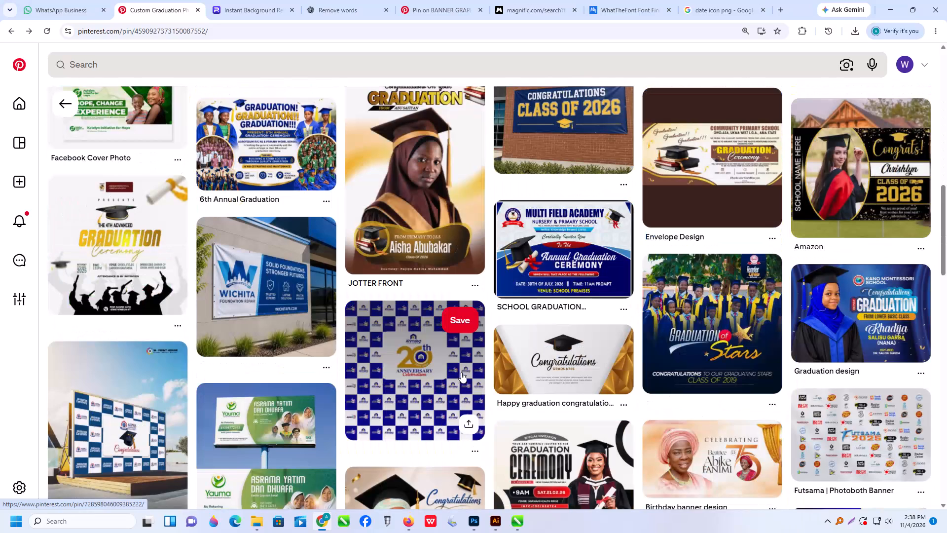
pyautogui.scroll(-1, 487, 390)
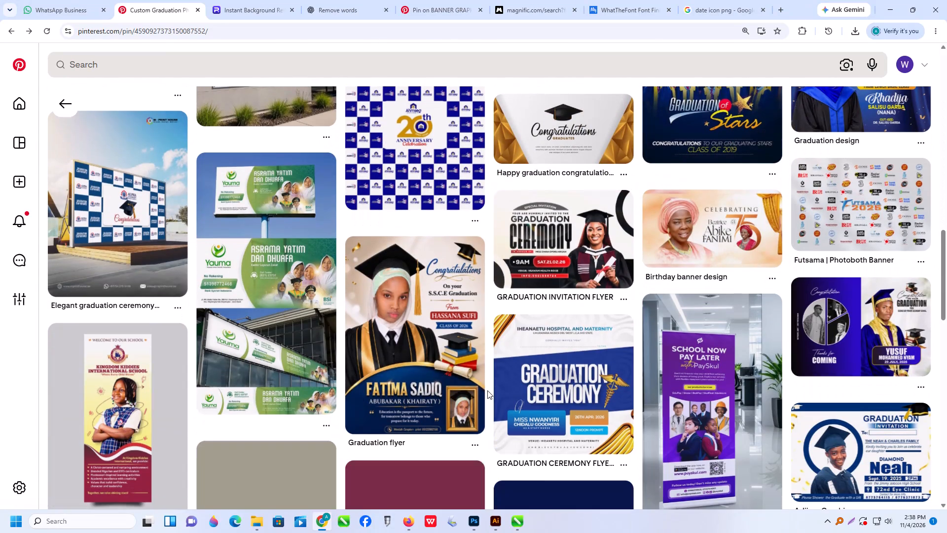
pyautogui.scroll(-1, 373, 433)
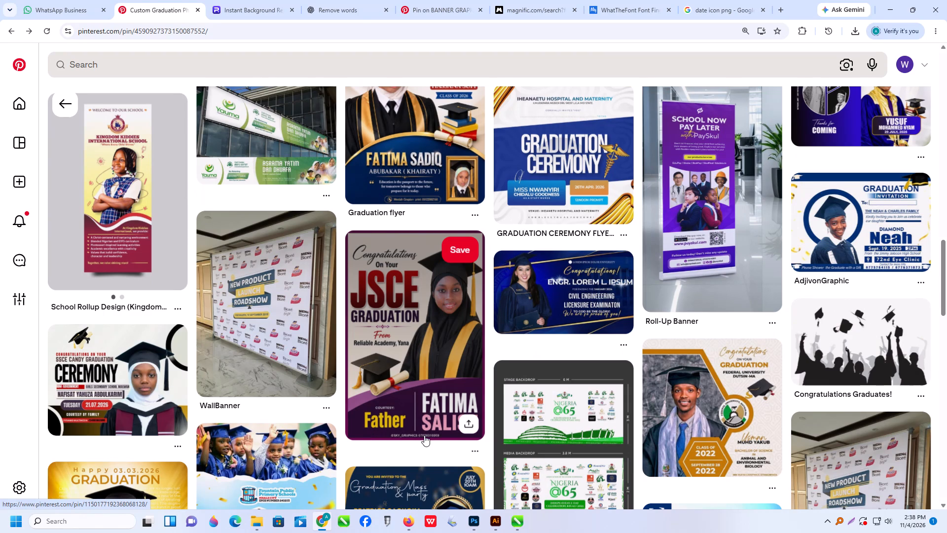
pyautogui.scroll(-1, 424, 435)
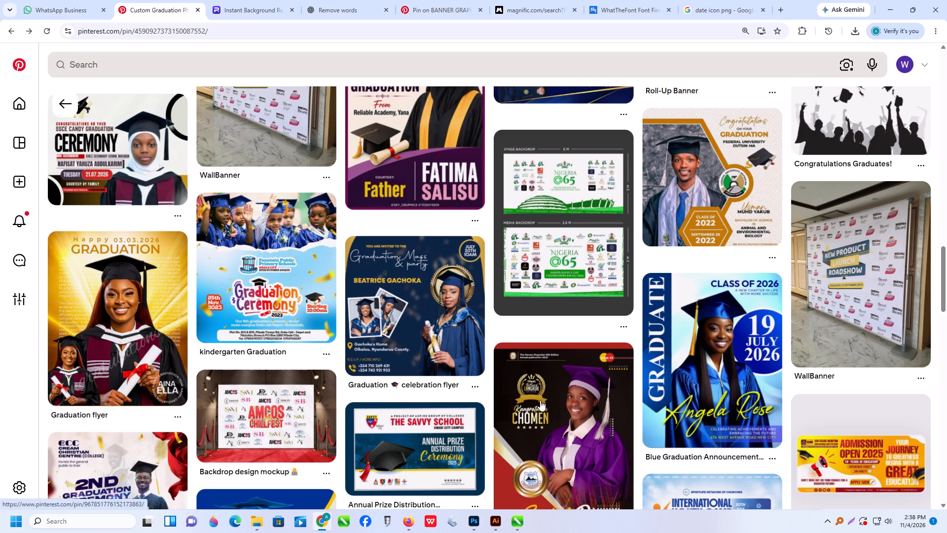
pyautogui.scroll(-1, 256, 407)
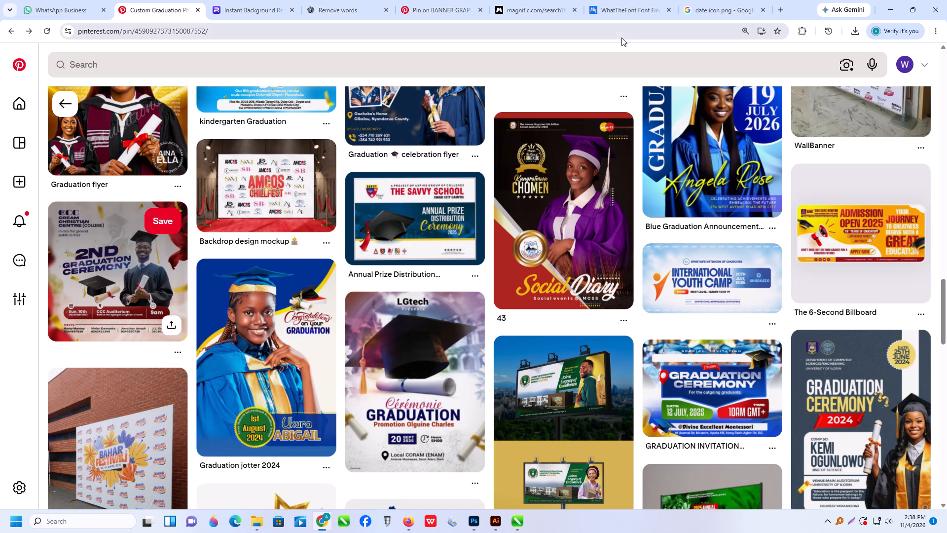
# Switch to Illustrator and examine the date panel, the gold 15TH lettering and the cap-and-books artwork up close and within the whole banner.
pyautogui.click(889, 7)
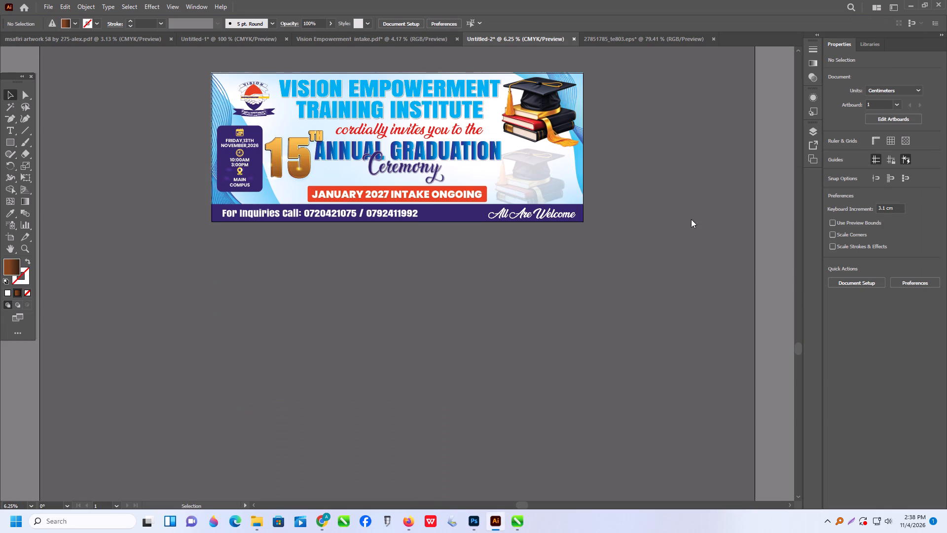
pyautogui.scroll(2, 549, 360)
pyautogui.scroll(2, 210, 381)
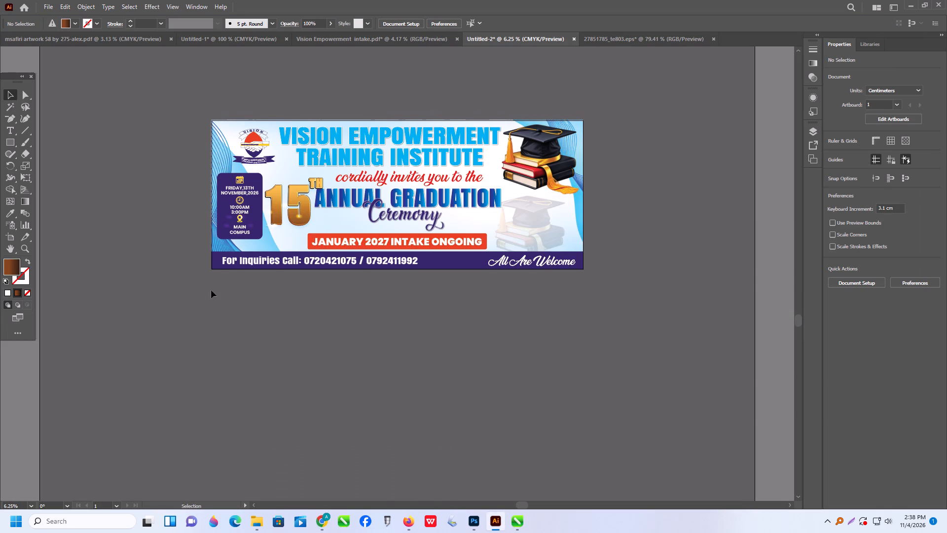
pyautogui.keyDown('alt'); pyautogui.scroll(1, 227, 219); pyautogui.keyUp('alt')
pyautogui.scroll(1, 290, 206)
pyautogui.keyDown('alt'); pyautogui.scroll(1, 309, 217); pyautogui.keyUp('alt')
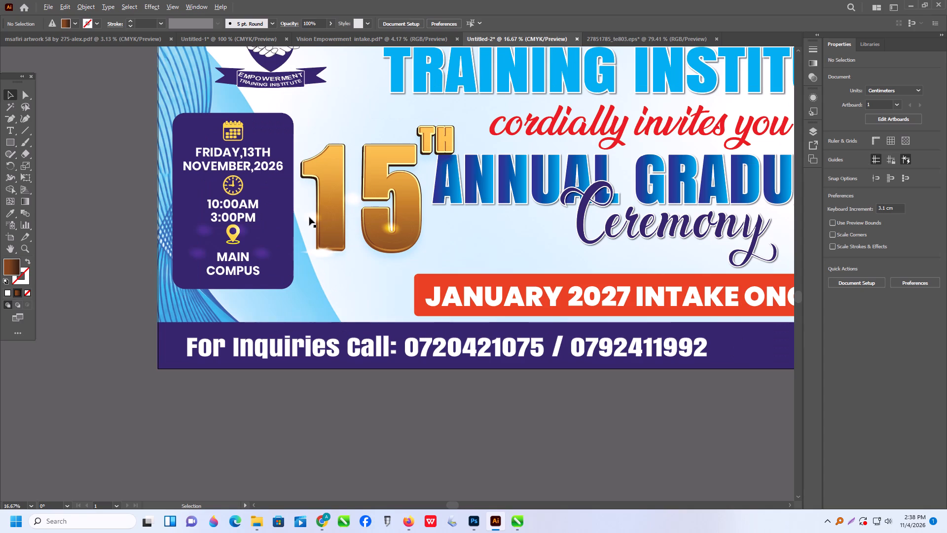
pyautogui.scroll(2, 306, 234)
pyautogui.keyDown('alt'); pyautogui.scroll(-2, 307, 240); pyautogui.keyUp('alt')
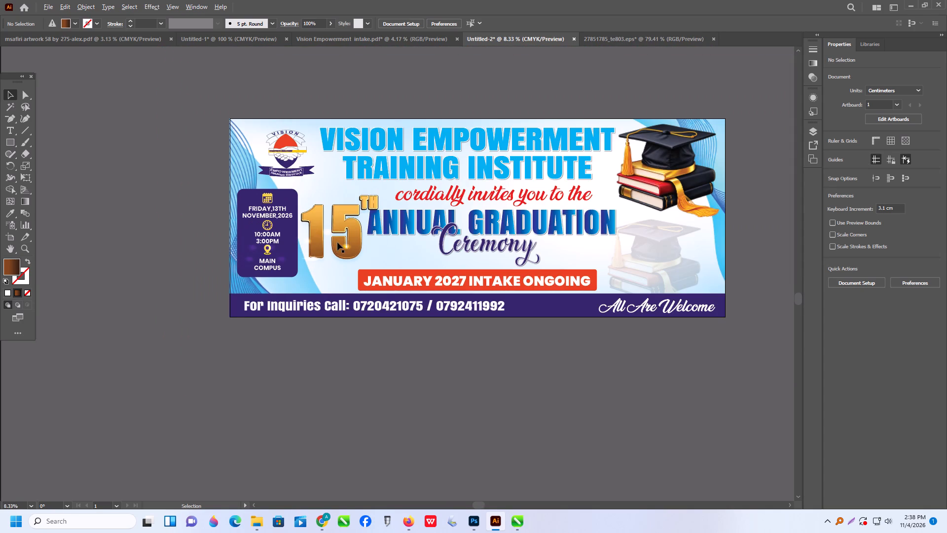
pyautogui.keyDown('alt'); pyautogui.scroll(1, 700, 228); pyautogui.keyUp('alt')
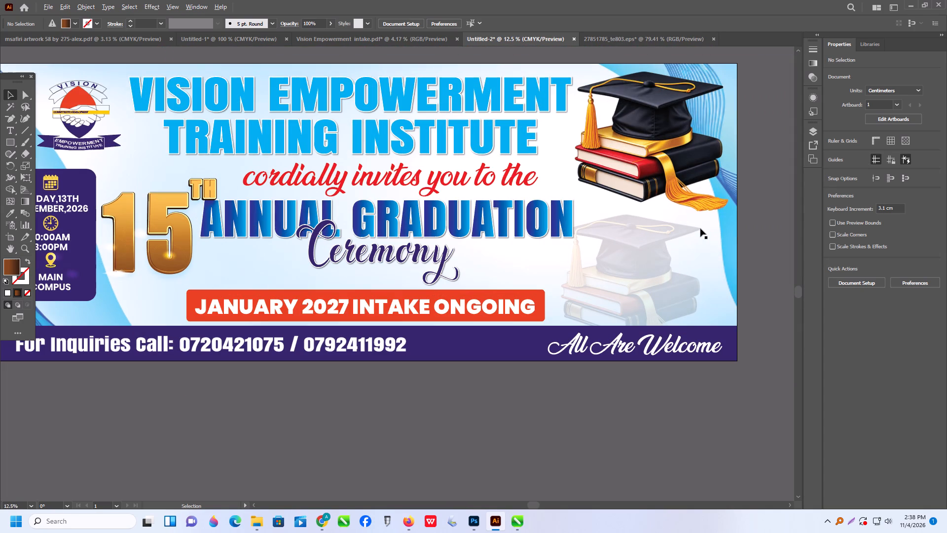
pyautogui.scroll(1, 674, 257)
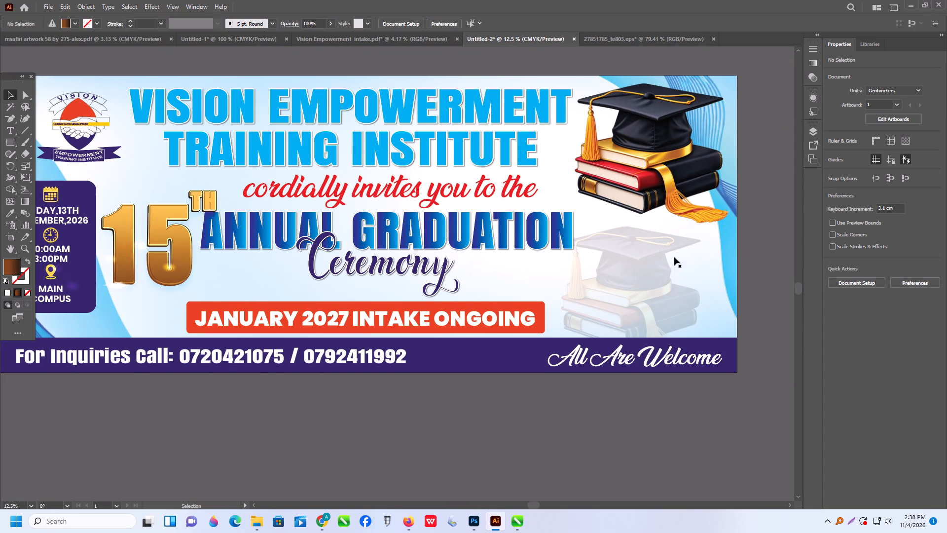
pyautogui.keyDown('alt'); pyautogui.scroll(1, 638, 272); pyautogui.keyUp('alt')
pyautogui.keyDown('alt'); pyautogui.scroll(-2, 637, 261); pyautogui.keyUp('alt')
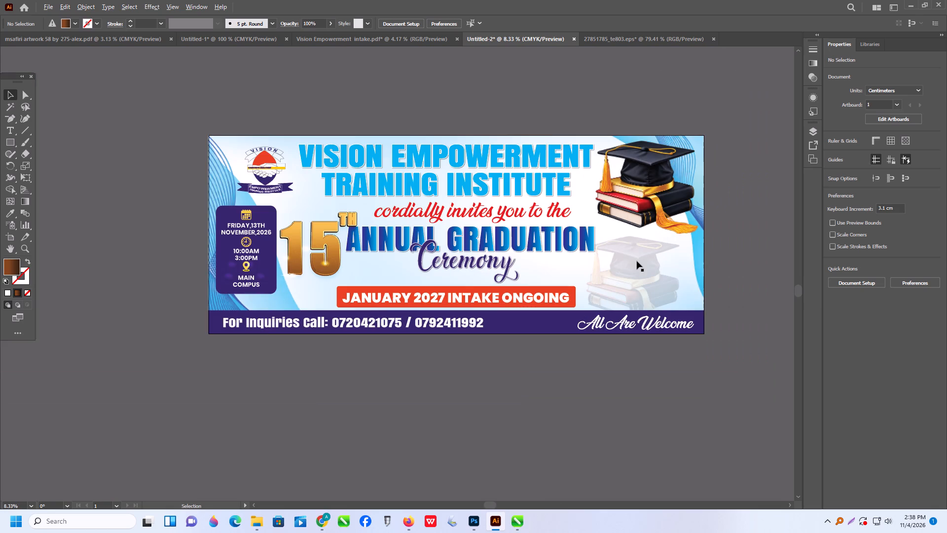
# Examine the outline and shadow of the VISION EMPOWERMENT TRAINING INSTITUTE headline up close, and within the whole banner.
pyautogui.keyDown('alt'); pyautogui.scroll(3, 345, 139); pyautogui.keyUp('alt')
pyautogui.keyDown('alt'); pyautogui.scroll(1, 391, 159); pyautogui.keyUp('alt')
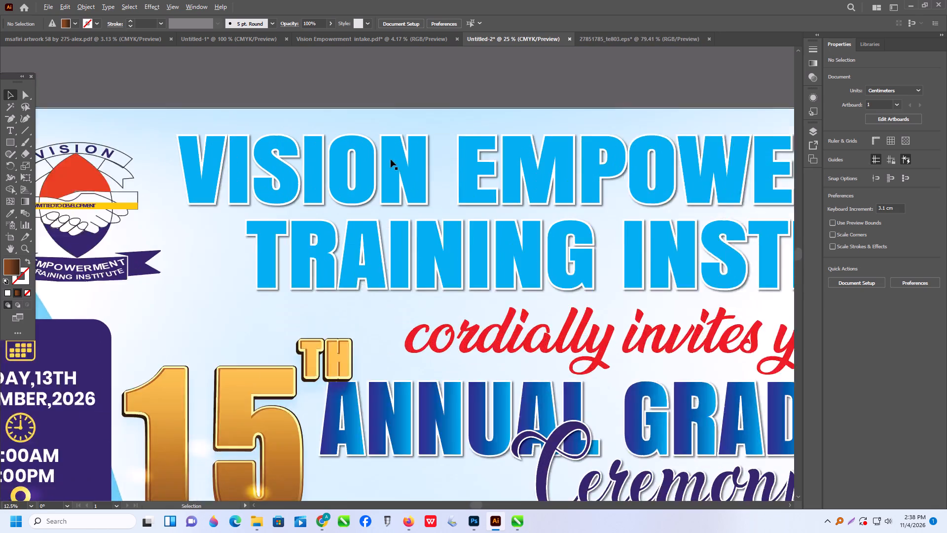
pyautogui.keyDown('alt'); pyautogui.scroll(2, 424, 165); pyautogui.keyUp('alt')
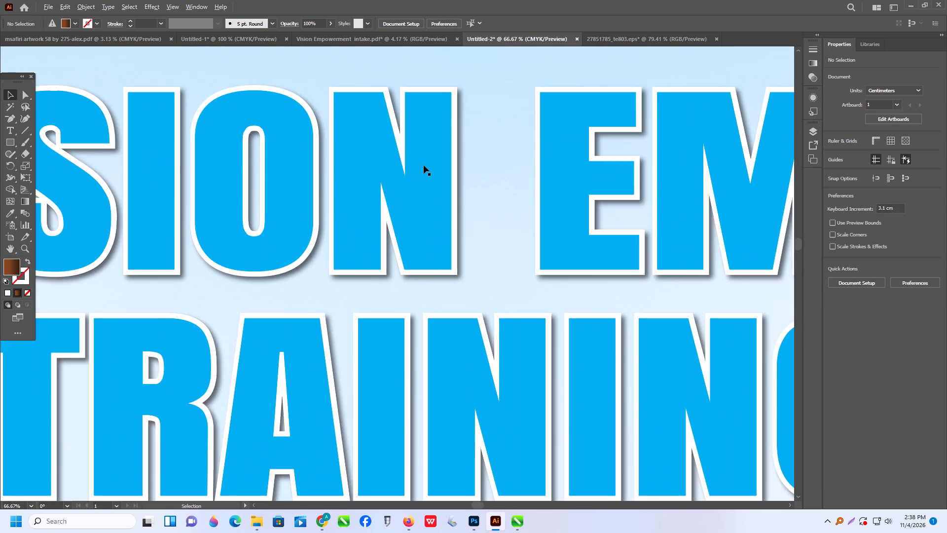
pyautogui.keyDown('alt'); pyautogui.scroll(-3, 424, 165); pyautogui.keyUp('alt')
pyautogui.keyDown('alt'); pyautogui.scroll(-1, 526, 255); pyautogui.keyUp('alt')
pyautogui.scroll(-3, 234, 231)
pyautogui.keyDown('alt'); pyautogui.scroll(-2, 255, 230); pyautogui.keyUp('alt')
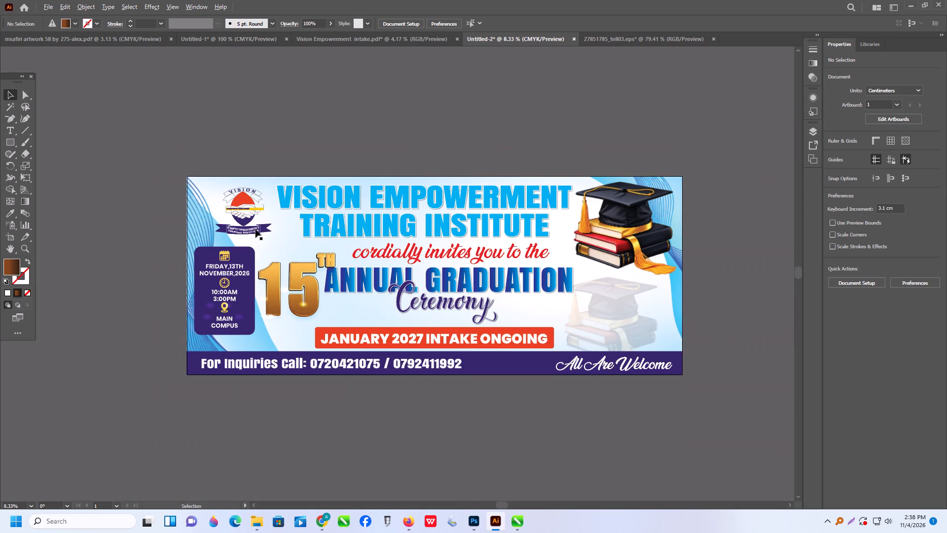
pyautogui.scroll(-4, 255, 229)
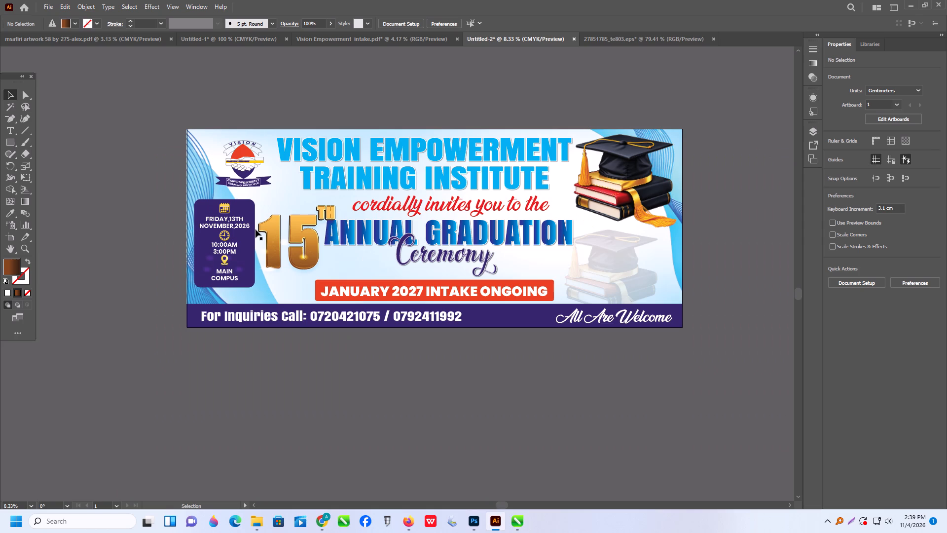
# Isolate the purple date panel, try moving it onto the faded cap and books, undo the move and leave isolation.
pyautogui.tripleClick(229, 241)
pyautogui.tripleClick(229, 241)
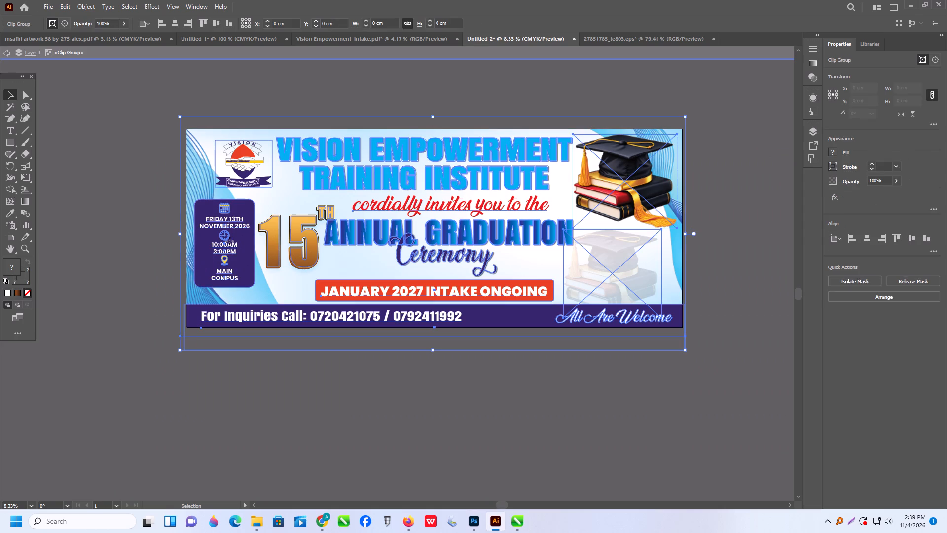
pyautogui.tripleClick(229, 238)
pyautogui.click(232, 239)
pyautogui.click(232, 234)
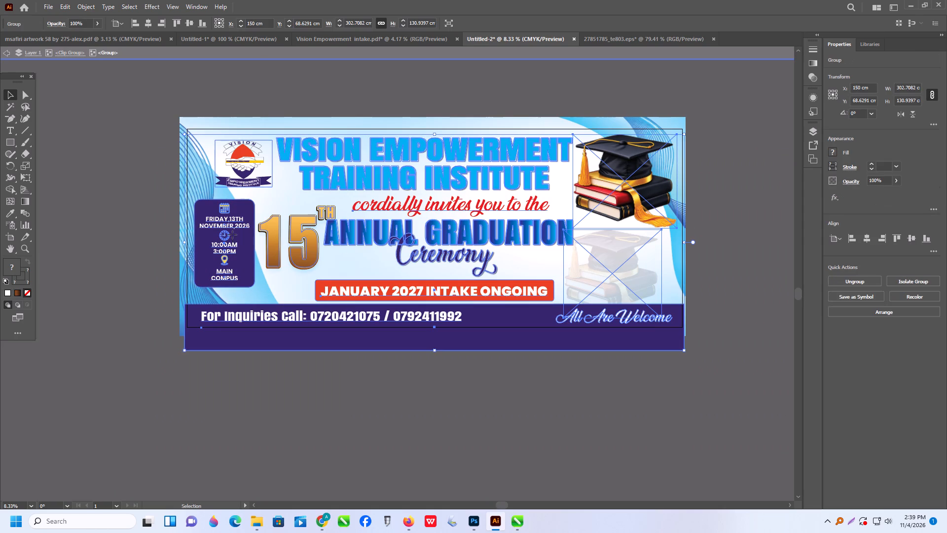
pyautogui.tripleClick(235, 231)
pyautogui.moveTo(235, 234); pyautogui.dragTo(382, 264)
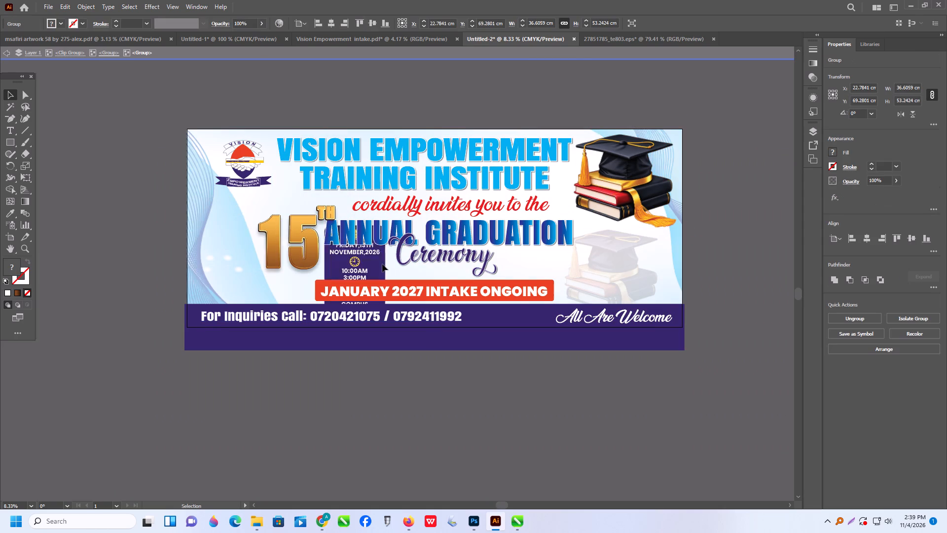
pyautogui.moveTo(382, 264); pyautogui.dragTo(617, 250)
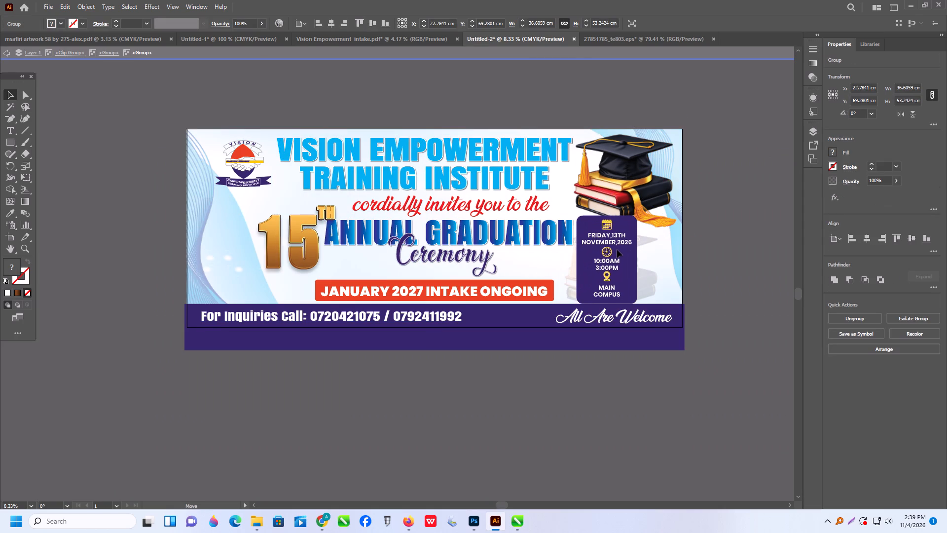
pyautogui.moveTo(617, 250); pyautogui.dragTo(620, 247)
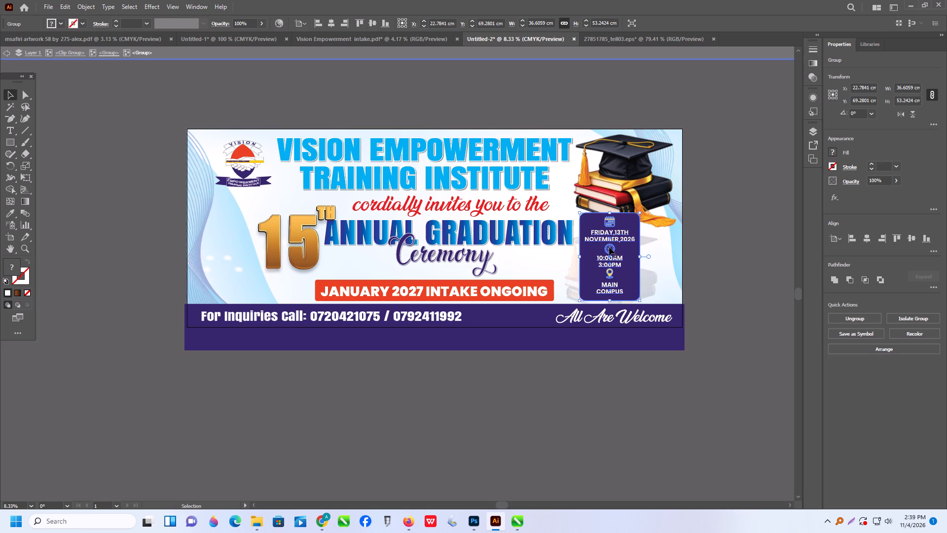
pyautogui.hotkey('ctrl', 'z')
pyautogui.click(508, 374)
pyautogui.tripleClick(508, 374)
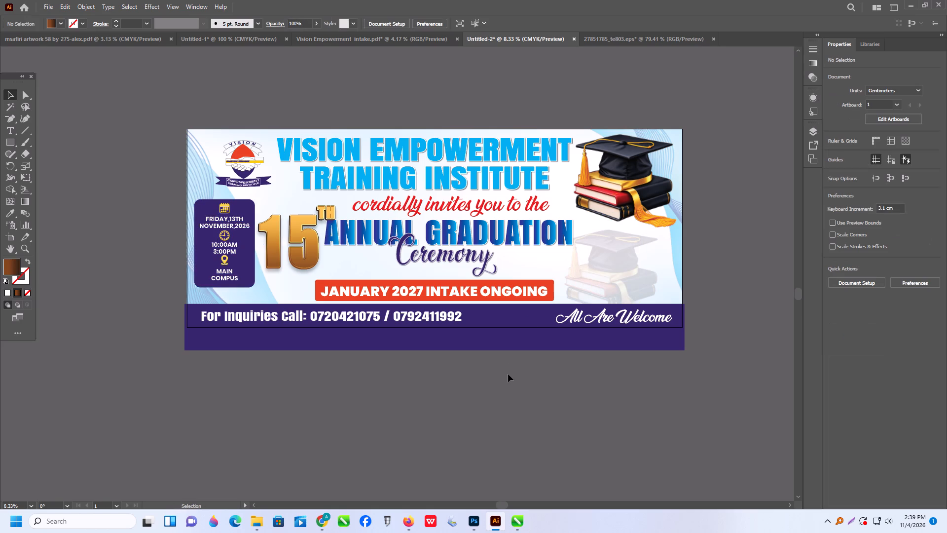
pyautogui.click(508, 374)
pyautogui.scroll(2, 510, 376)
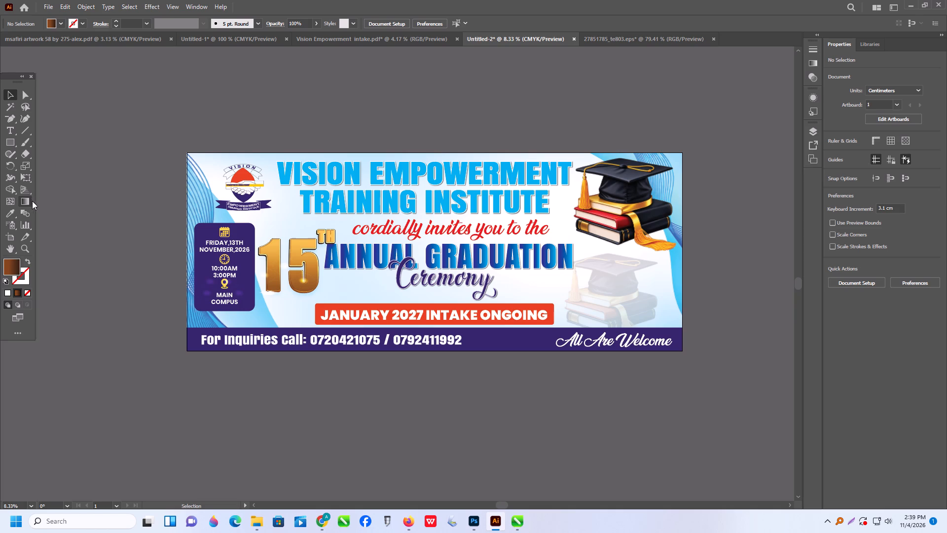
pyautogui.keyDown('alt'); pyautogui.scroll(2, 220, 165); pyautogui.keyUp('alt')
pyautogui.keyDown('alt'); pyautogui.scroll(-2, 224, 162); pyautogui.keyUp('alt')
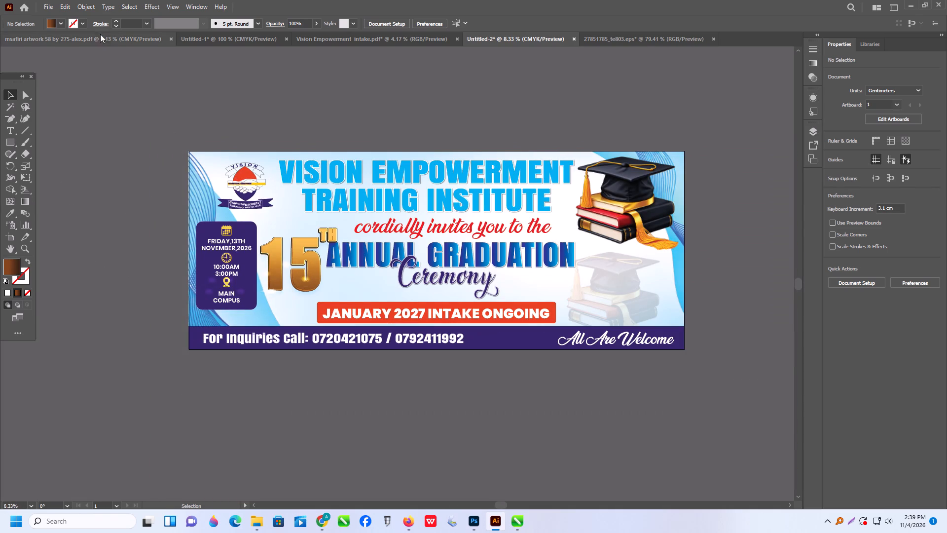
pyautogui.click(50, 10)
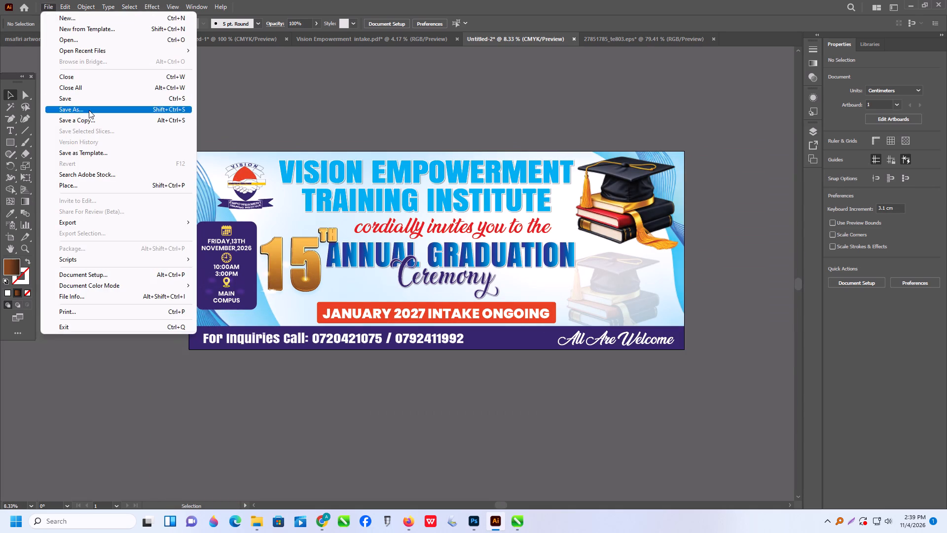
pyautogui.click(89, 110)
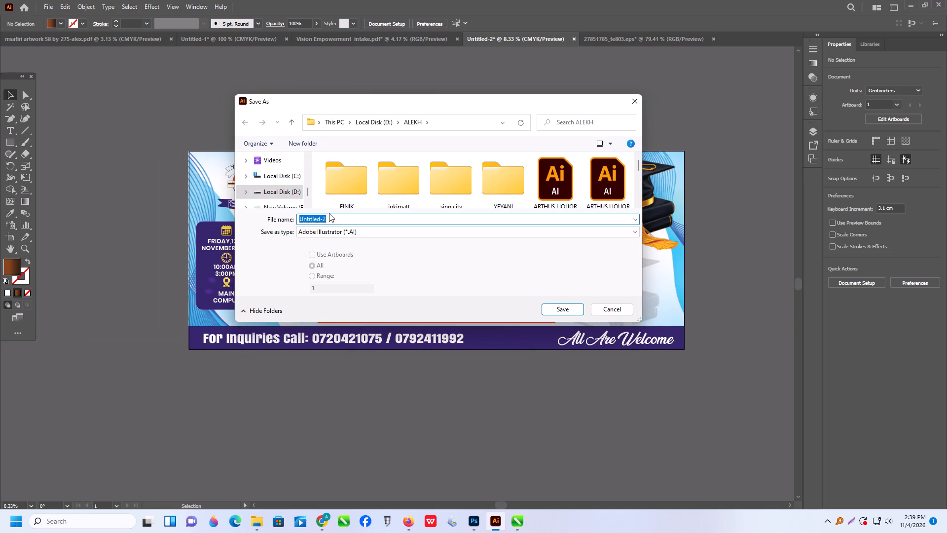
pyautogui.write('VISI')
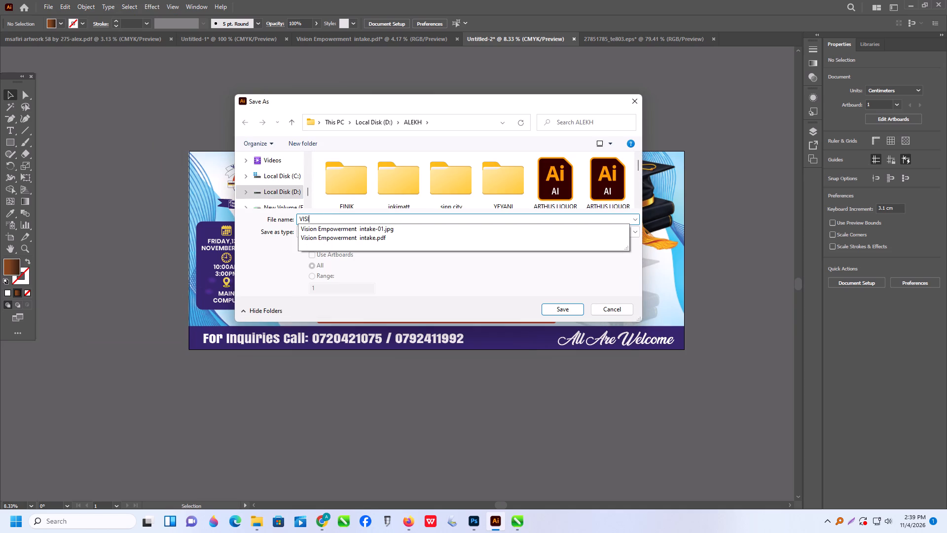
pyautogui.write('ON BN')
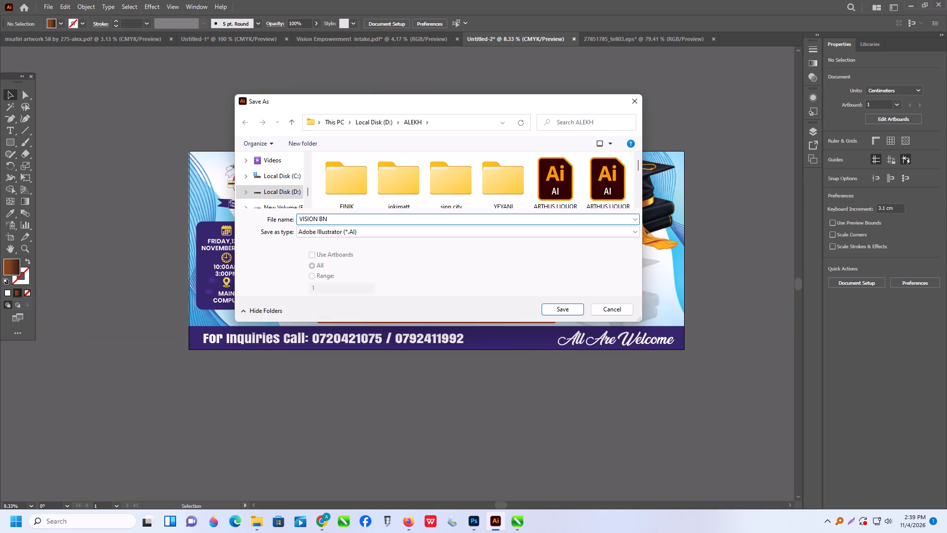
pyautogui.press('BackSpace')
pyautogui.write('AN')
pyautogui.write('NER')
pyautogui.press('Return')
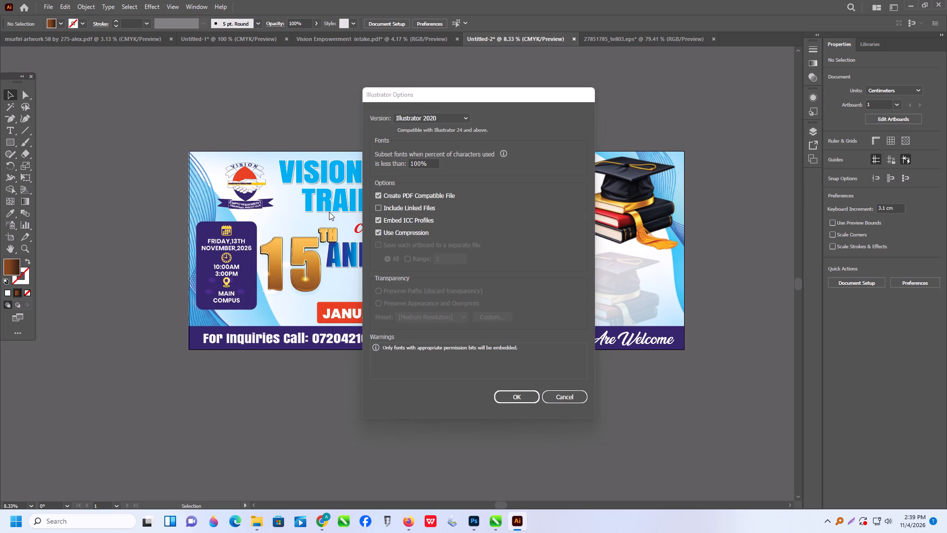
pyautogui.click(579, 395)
# Save the banner as an Adobe PDF named VISION BANNER in the ALEKH folder, using the Illustrator Default preset.
pyautogui.click(45, 3)
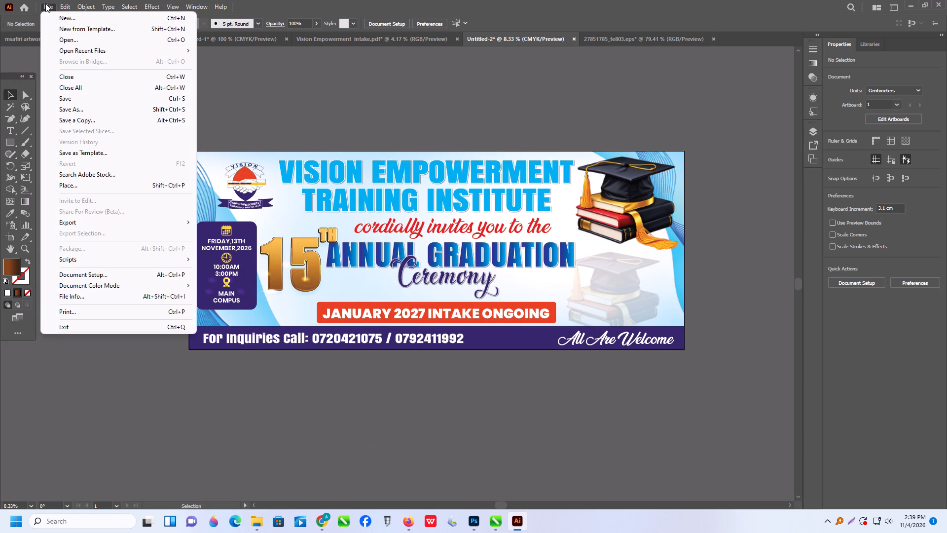
pyautogui.click(76, 109)
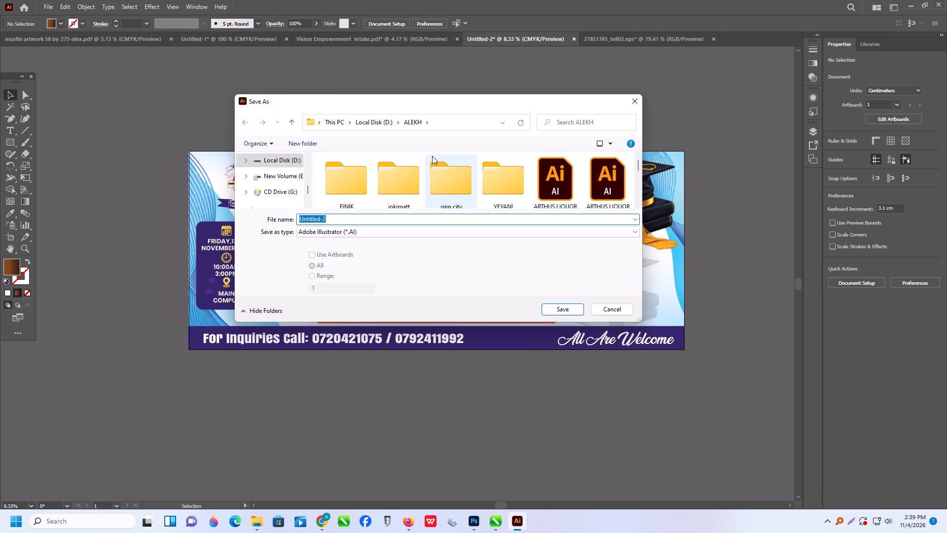
pyautogui.write('VISION BANNER')
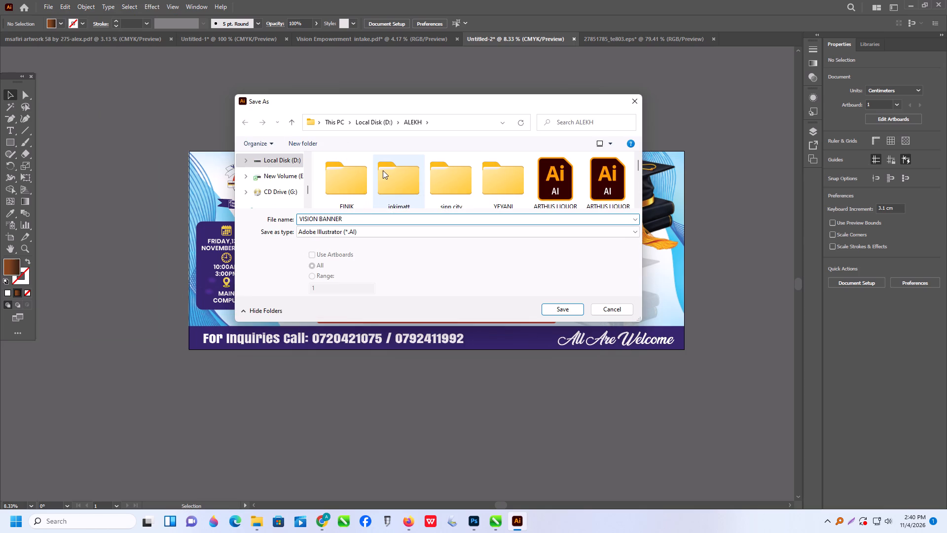
pyautogui.click(386, 227)
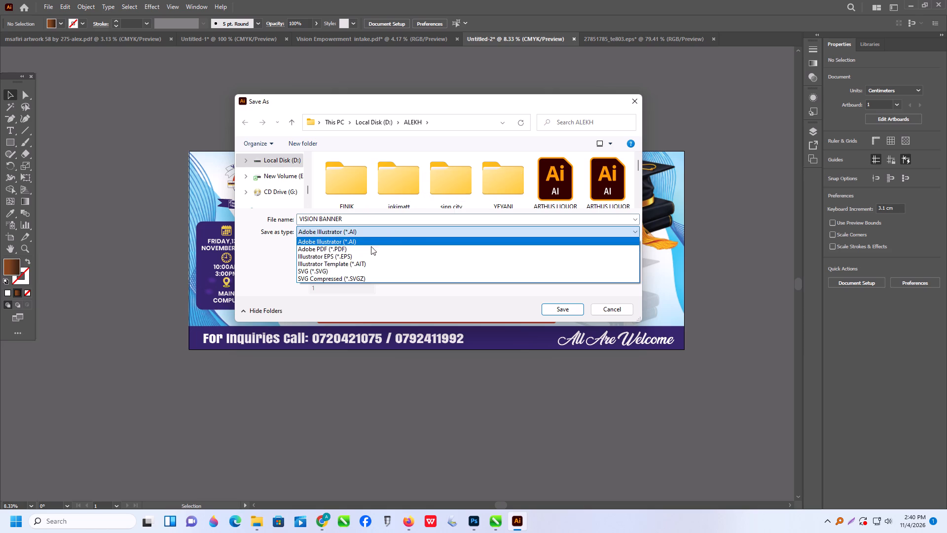
pyautogui.click(366, 249)
pyautogui.click(567, 307)
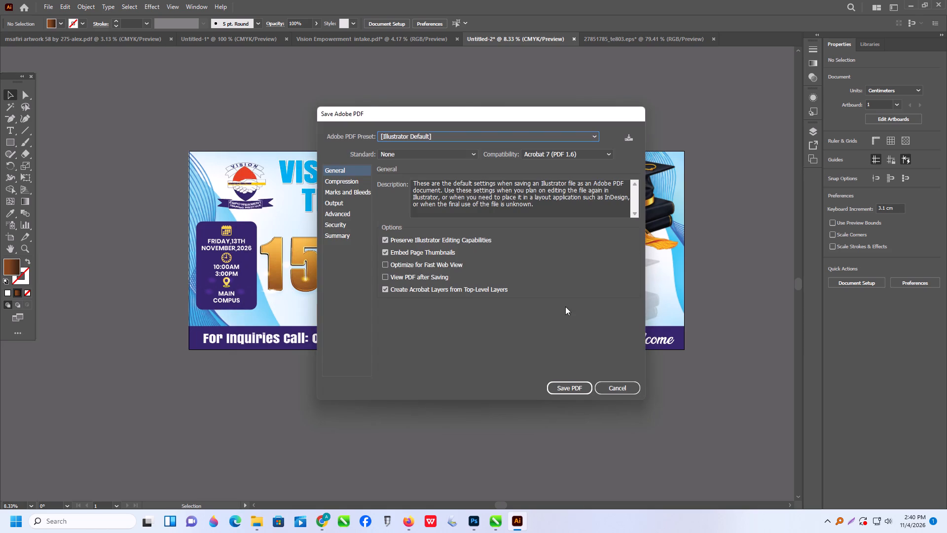
pyautogui.press('Return')
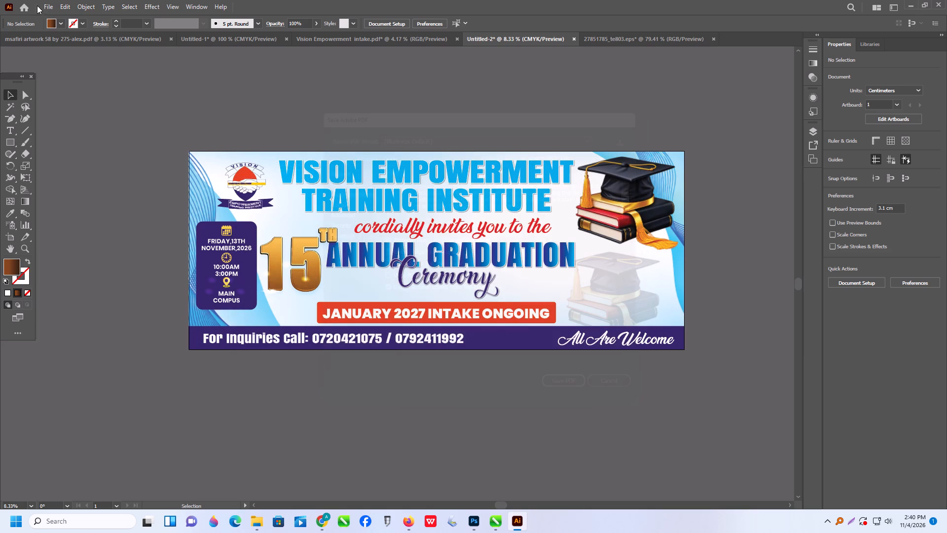
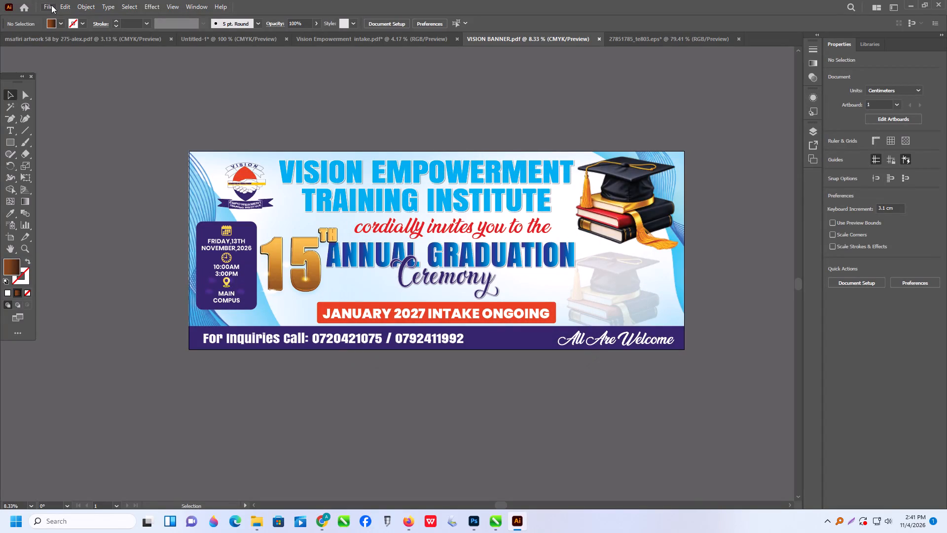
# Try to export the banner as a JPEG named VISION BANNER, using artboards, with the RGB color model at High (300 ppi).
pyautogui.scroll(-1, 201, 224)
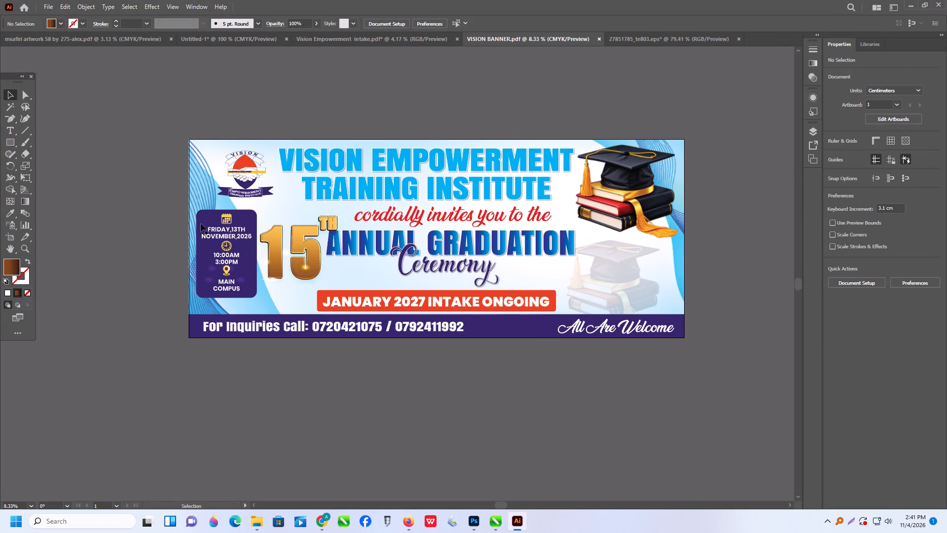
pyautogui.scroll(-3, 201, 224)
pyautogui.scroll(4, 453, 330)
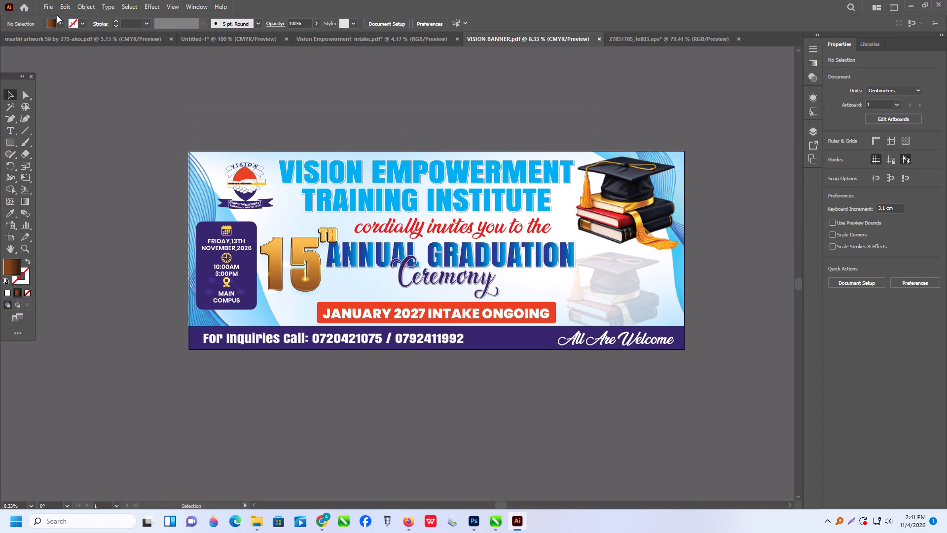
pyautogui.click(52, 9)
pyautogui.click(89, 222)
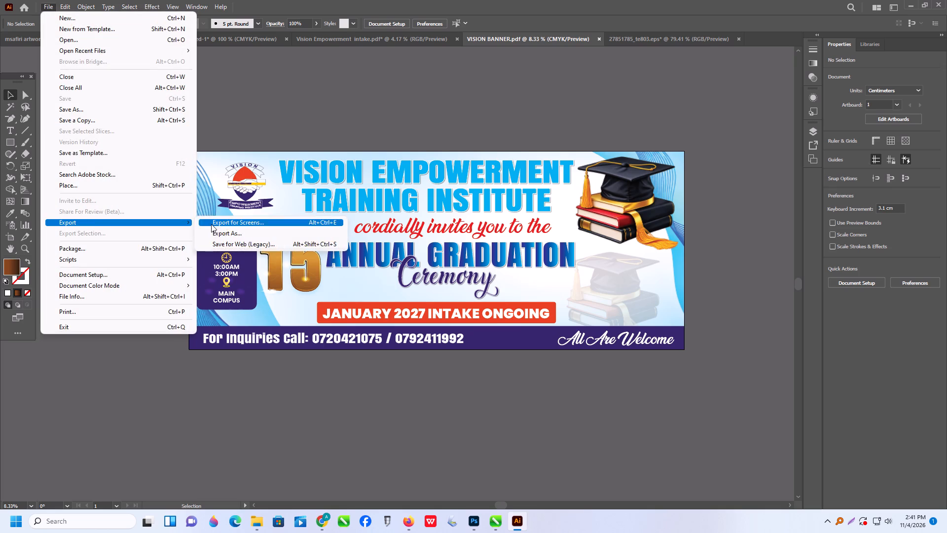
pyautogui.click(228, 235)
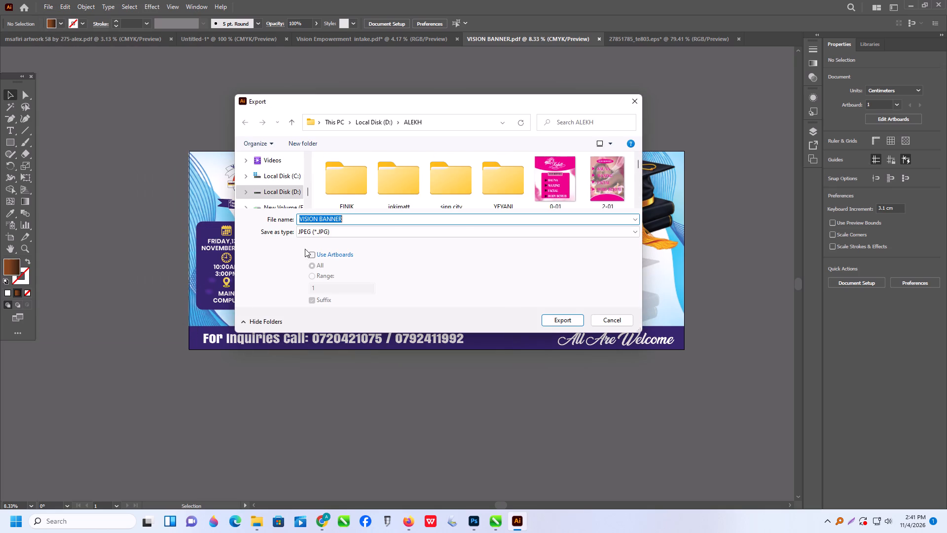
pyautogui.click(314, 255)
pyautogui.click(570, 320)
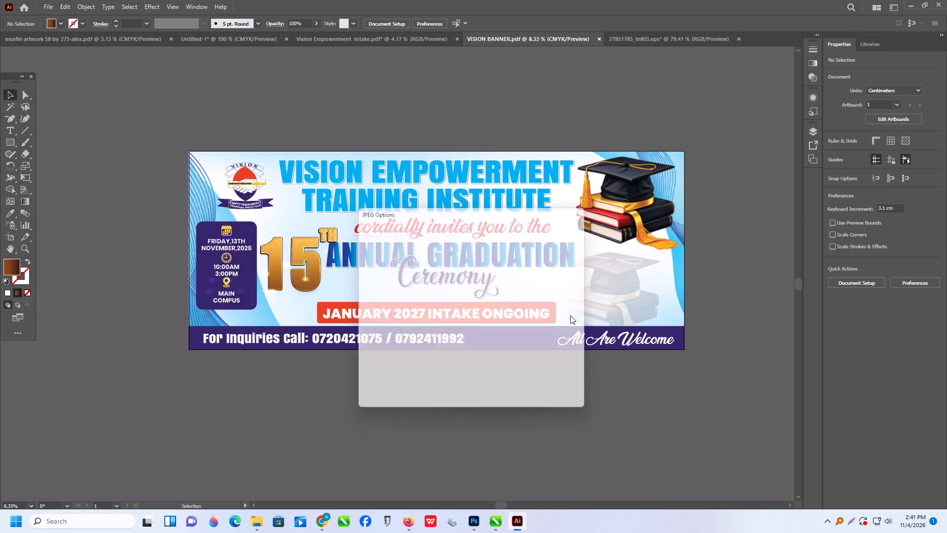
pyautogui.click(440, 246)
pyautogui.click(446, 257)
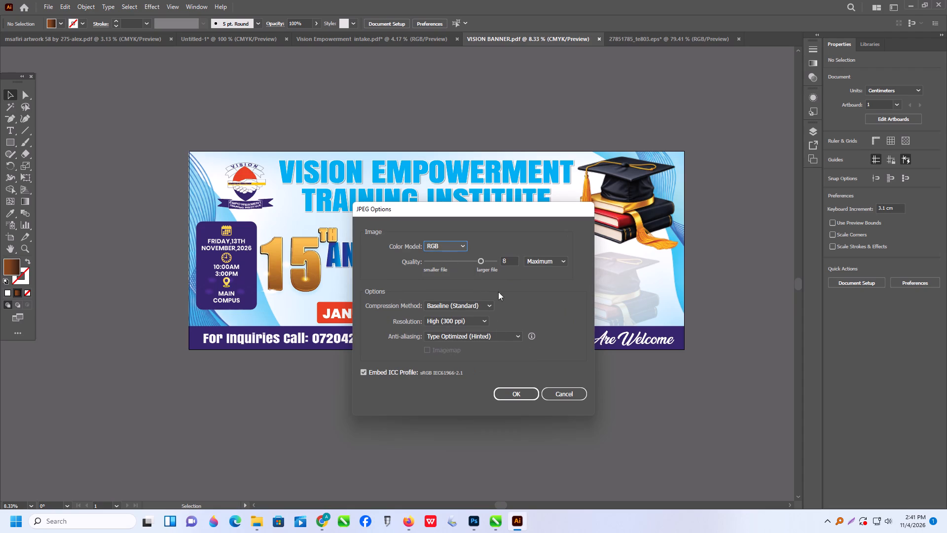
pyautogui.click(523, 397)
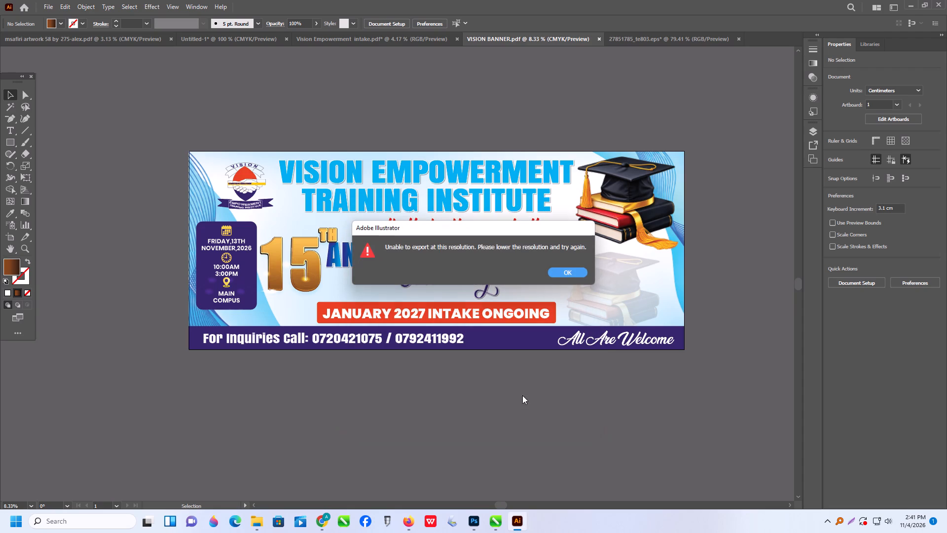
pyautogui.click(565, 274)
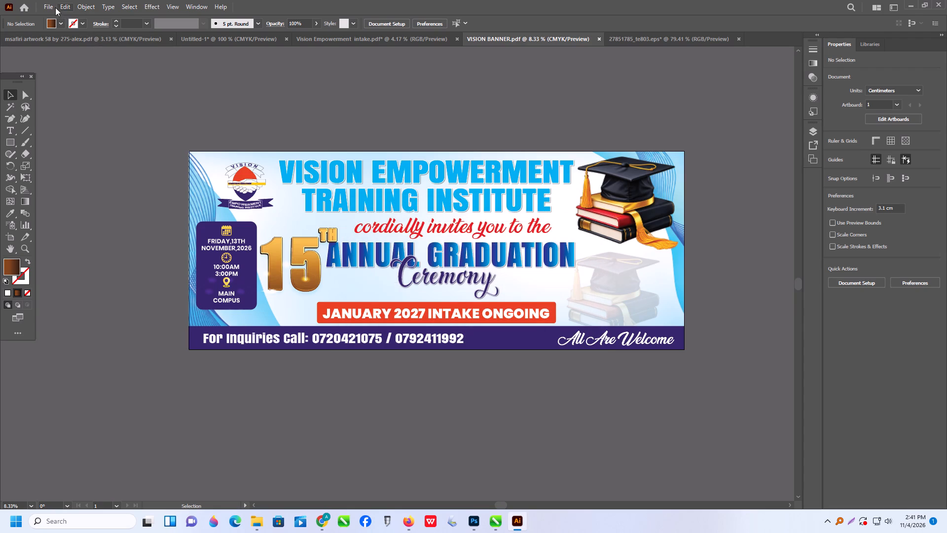
# Export the banner as a JPEG named VISION BANNER in the ALEKH folder, using artboards, RGB color and Medium (150 ppi) resolution.
pyautogui.click(55, 7)
pyautogui.click(91, 224)
pyautogui.click(223, 231)
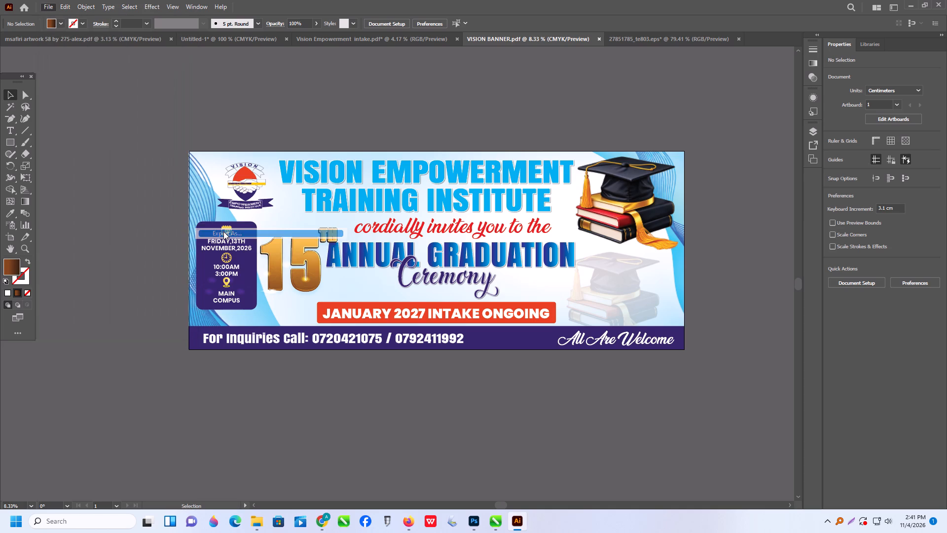
pyautogui.click(310, 253)
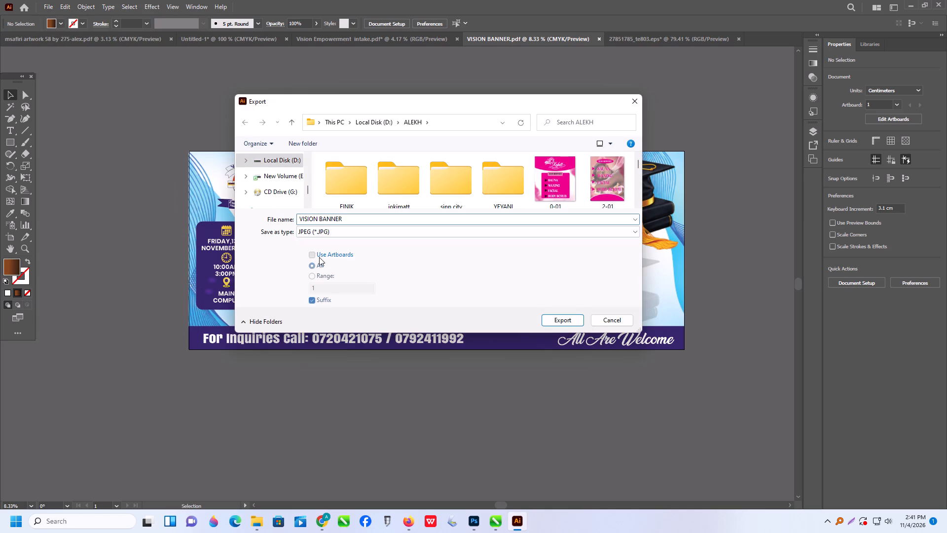
pyautogui.click(551, 320)
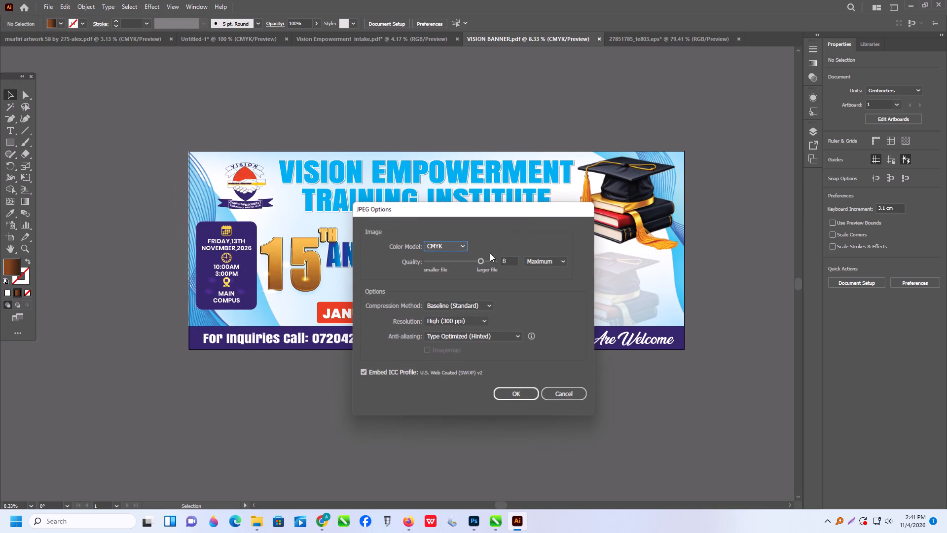
pyautogui.click(459, 249)
pyautogui.click(452, 257)
pyautogui.click(479, 319)
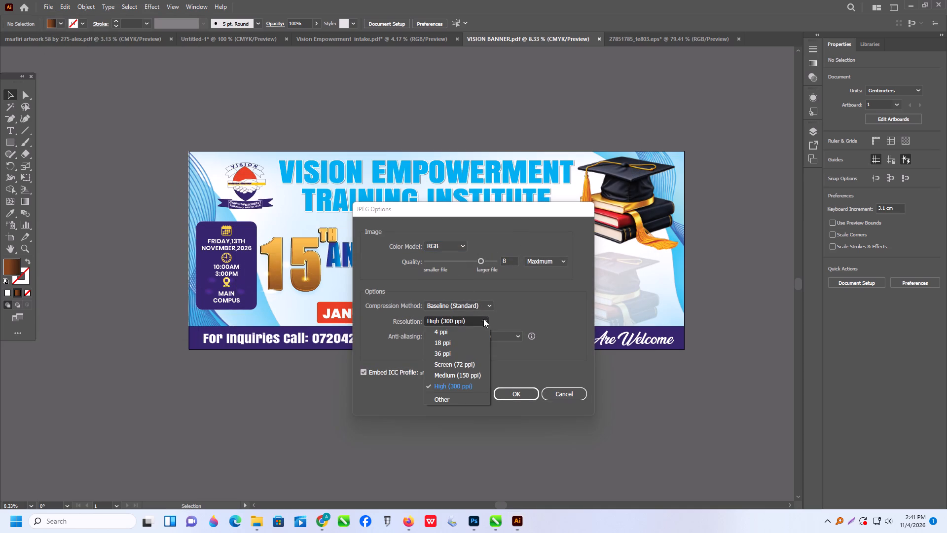
pyautogui.click(465, 373)
pyautogui.click(524, 395)
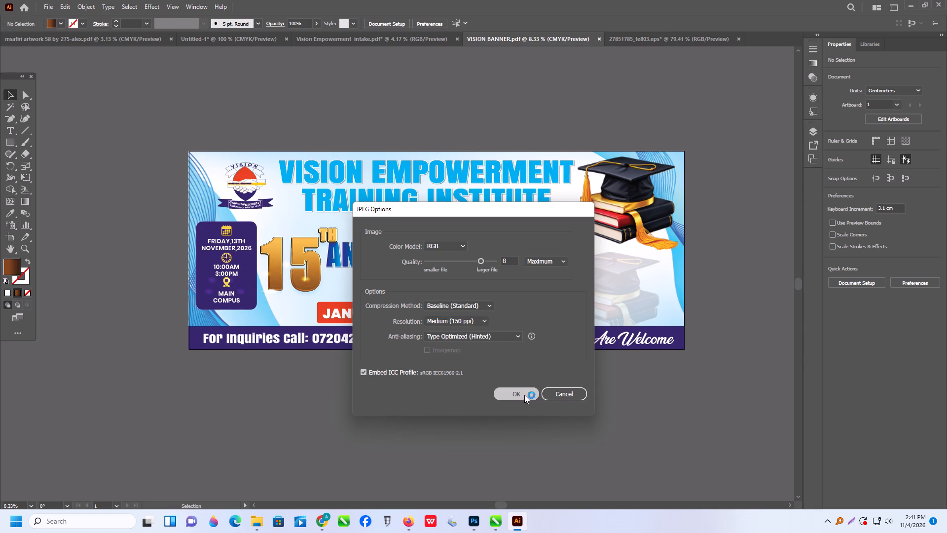
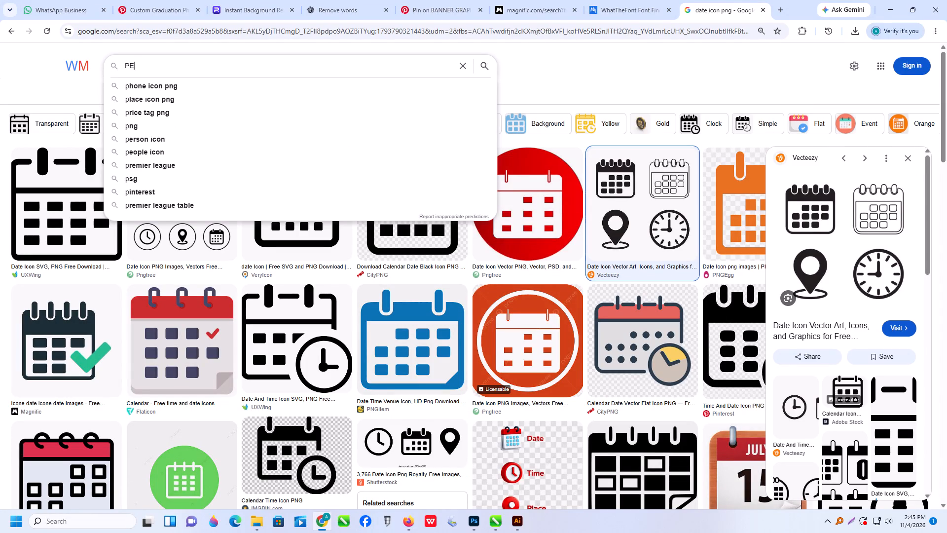
# Search Google Images for petroleum and copy the search word.
pyautogui.write('TR')
pyautogui.press('o')
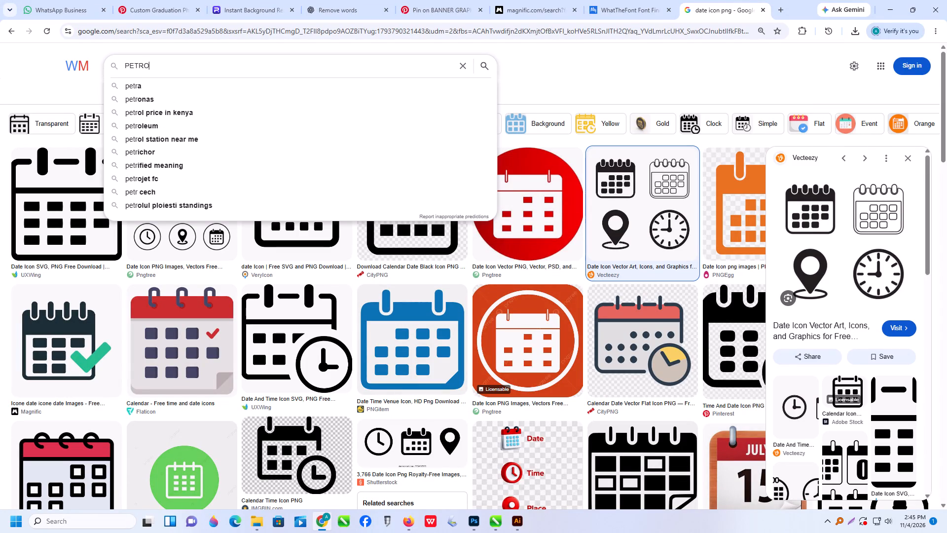
pyautogui.click(156, 129)
pyautogui.moveTo(182, 65); pyautogui.dragTo(180, 66)
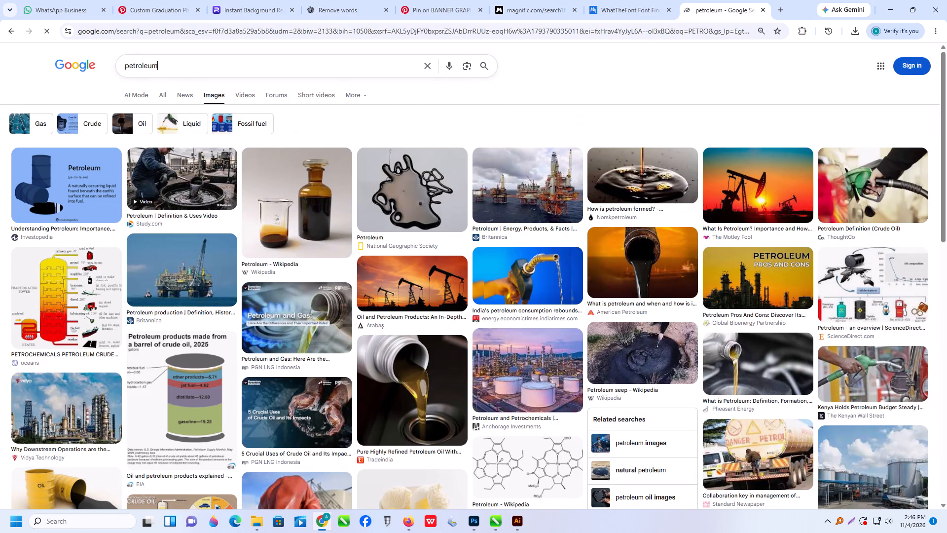
pyautogui.moveTo(180, 66); pyautogui.dragTo(0, 95)
pyautogui.hotkey('ctrl', 'c')
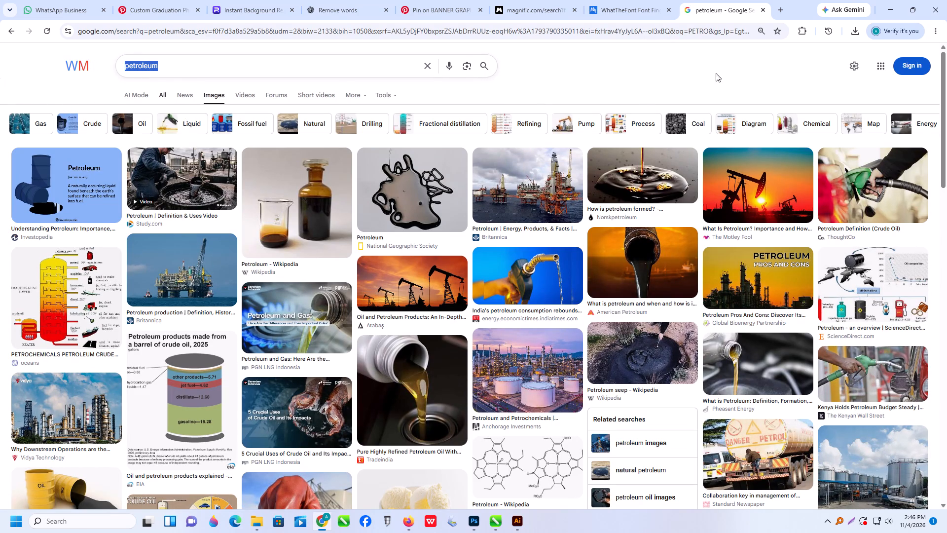
# Switch to the Untitled-4 document in CorelDRAW and delete the location pin image from the page.
pyautogui.click(895, 13)
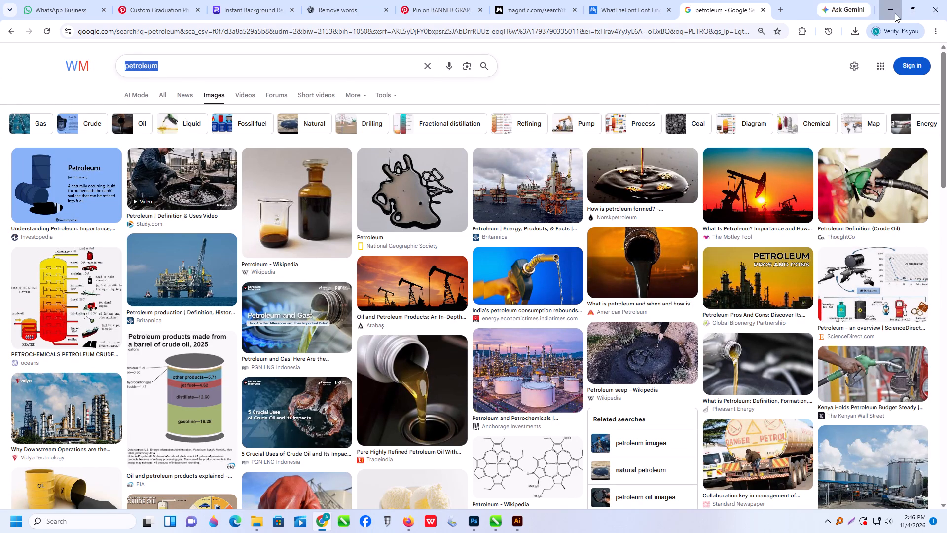
pyautogui.click(506, 136)
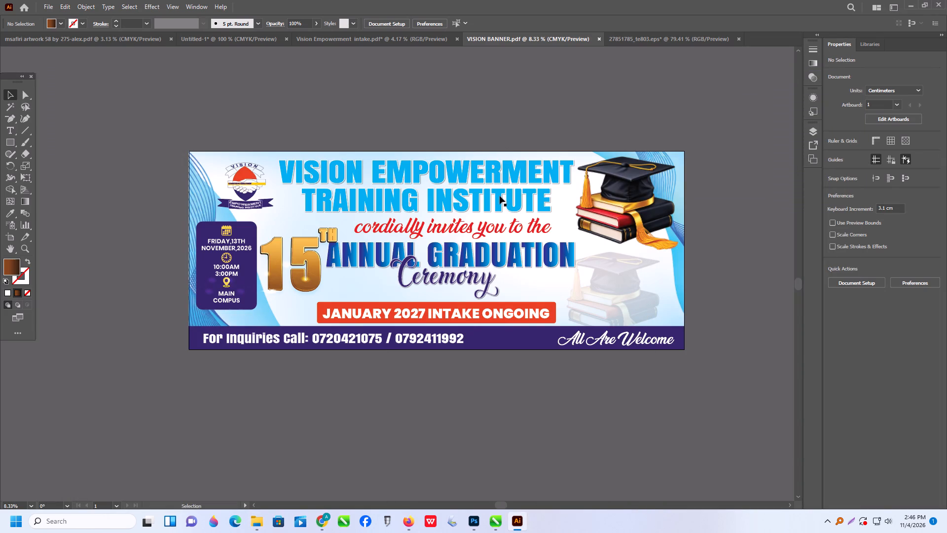
pyautogui.click(498, 532)
pyautogui.click(692, 483)
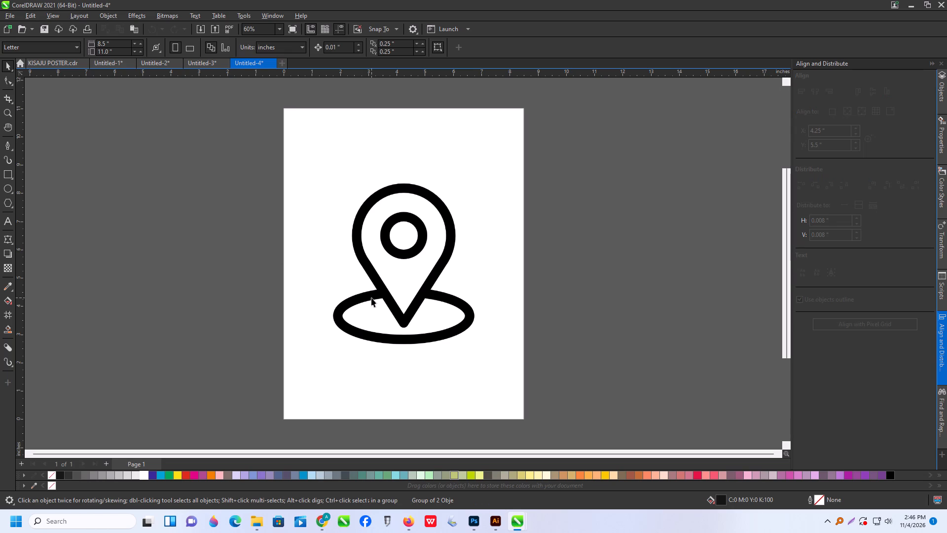
pyautogui.moveTo(246, 155); pyautogui.dragTo(604, 405)
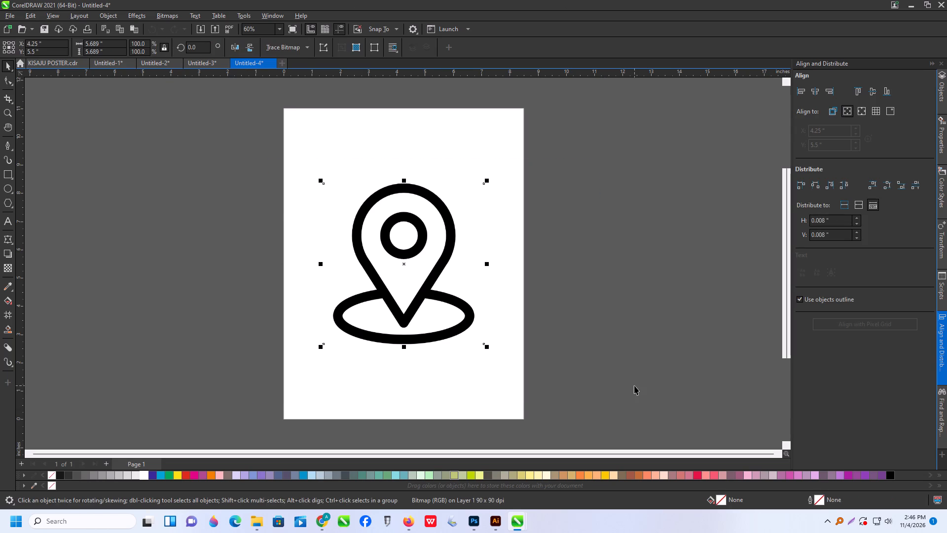
pyautogui.press('Delete')
# Paste the copied word as a text object on the blank page and shorten it to "petrol".
pyautogui.click(7, 219)
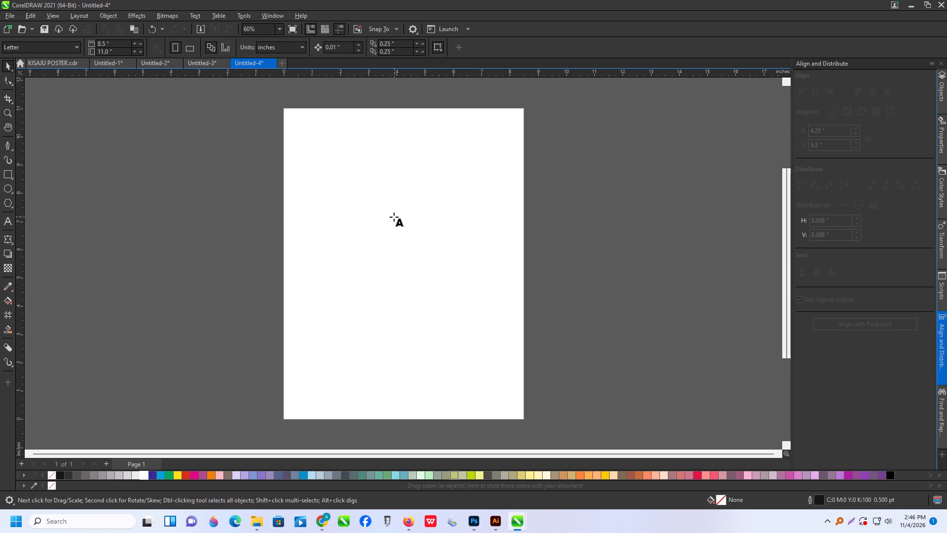
pyautogui.click(365, 210)
pyautogui.hotkey('ctrl', 'v')
pyautogui.scroll(3, 393, 215)
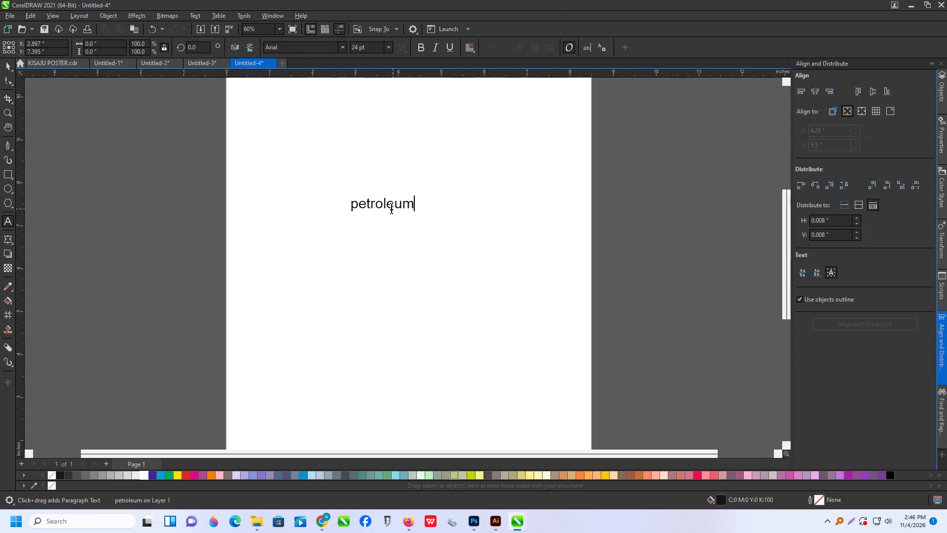
pyautogui.moveTo(389, 205); pyautogui.dragTo(441, 214)
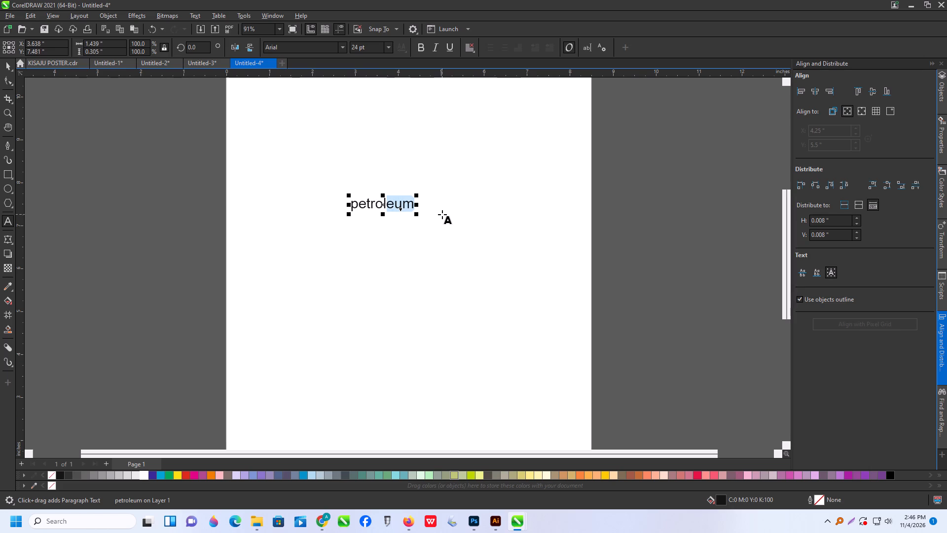
pyautogui.press('BackSpace')
pyautogui.click(5, 68)
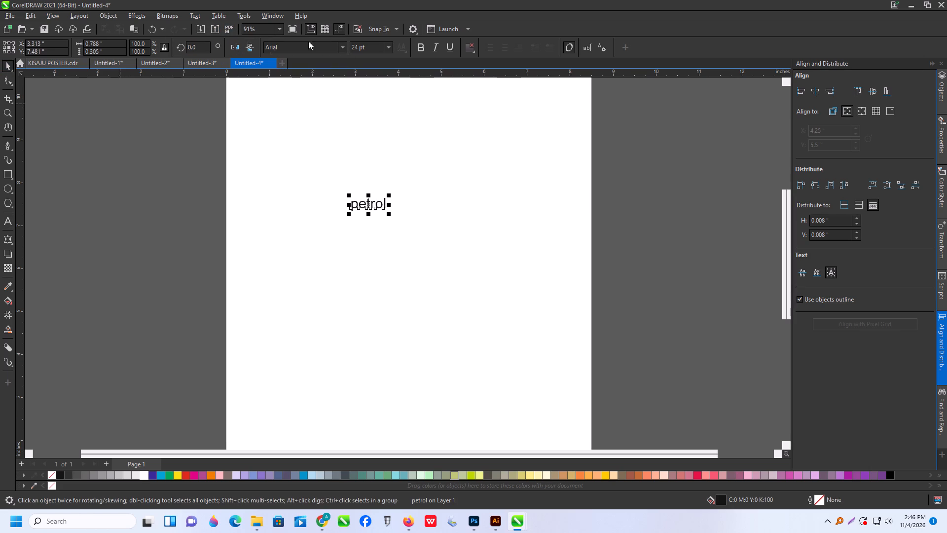
# Enlarge the petrol text to about 57 pt and set its font to Poppins ExtraBold.
pyautogui.click(344, 44)
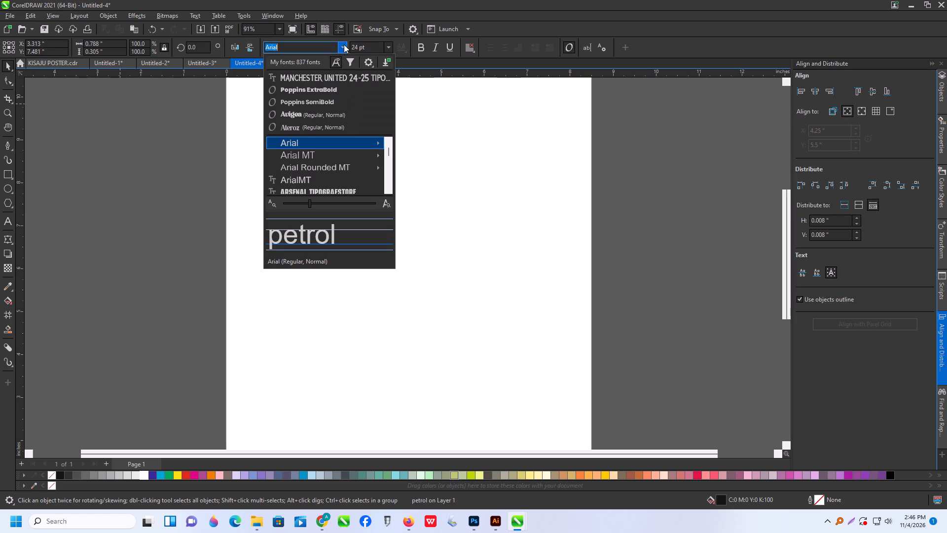
pyautogui.click(340, 87)
pyautogui.scroll(2, 395, 214)
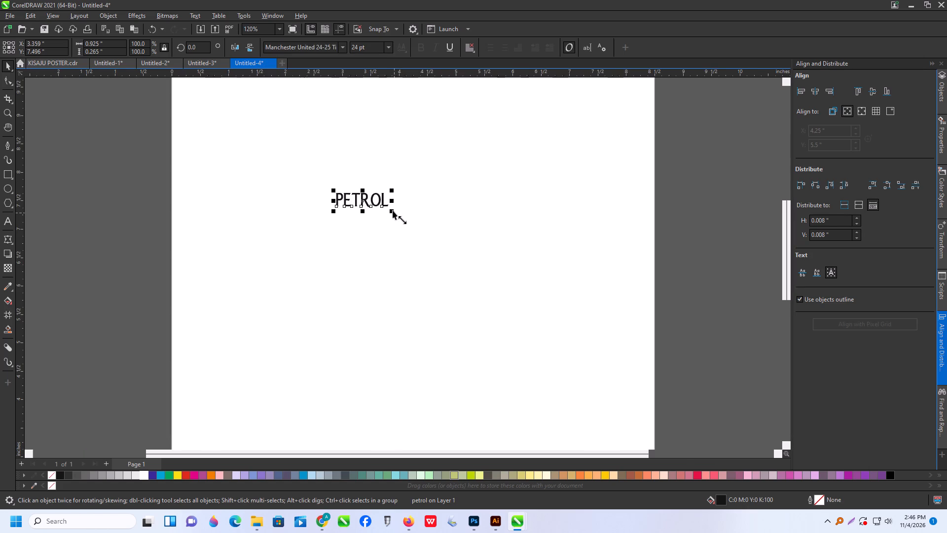
pyautogui.moveTo(392, 210); pyautogui.dragTo(464, 248)
pyautogui.click(340, 48)
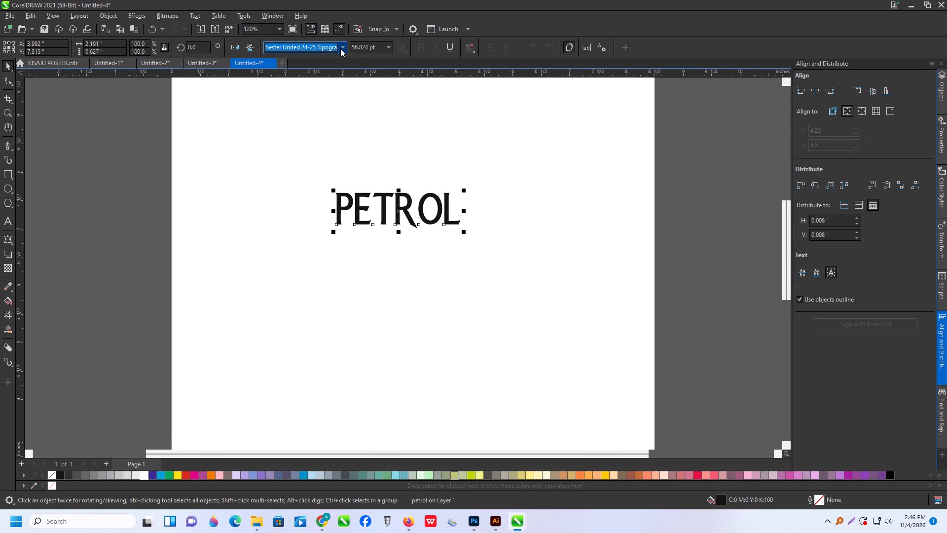
pyautogui.click(328, 100)
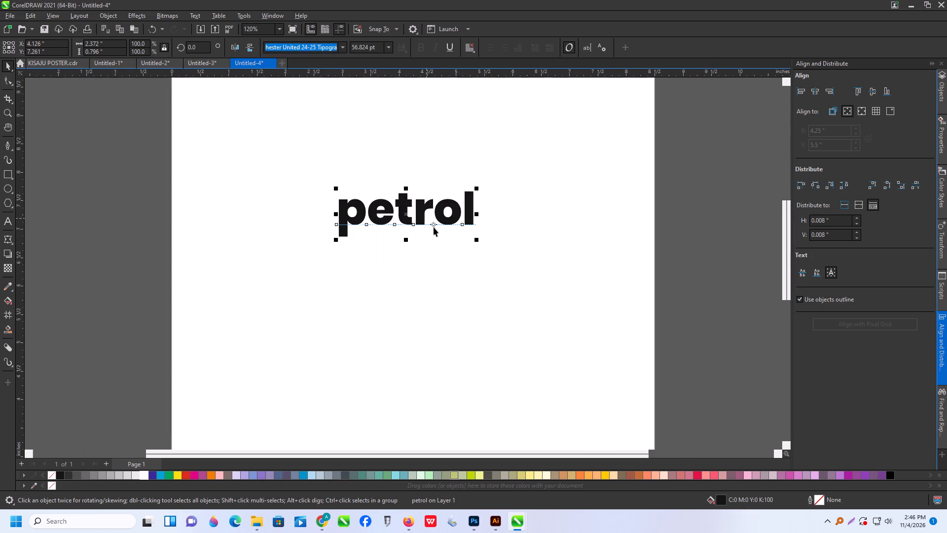
# Change the case of the petrol text to UPPERCASE.
pyautogui.click(192, 16)
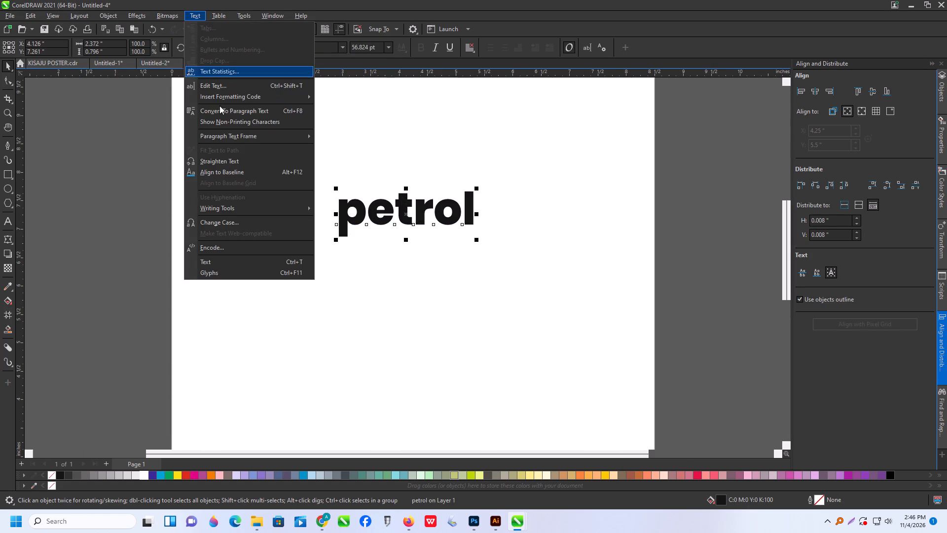
pyautogui.click(228, 219)
pyautogui.click(442, 249)
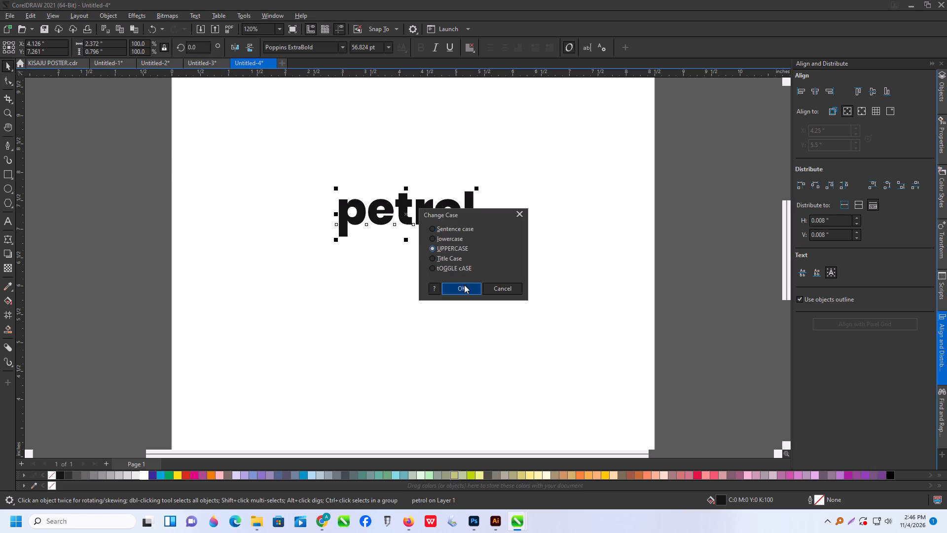
pyautogui.click(464, 285)
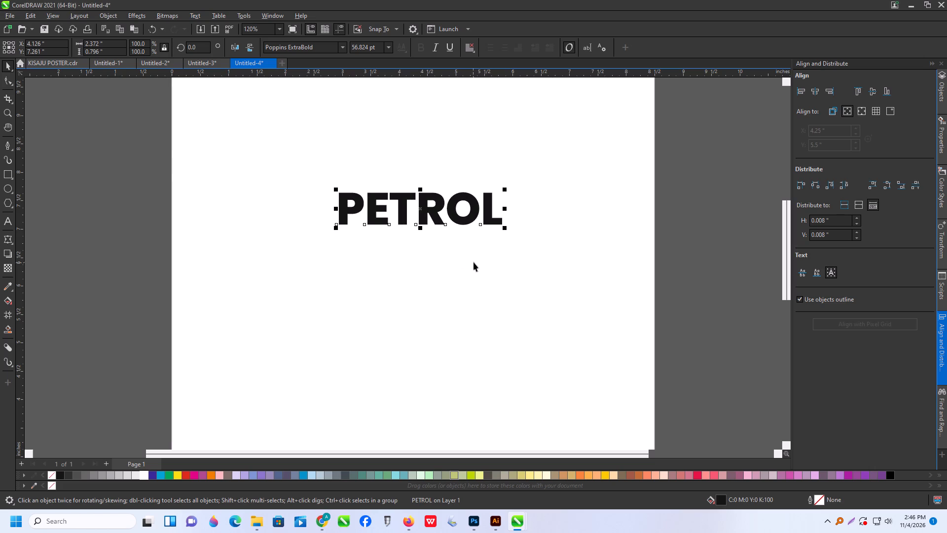
pyautogui.click(141, 143)
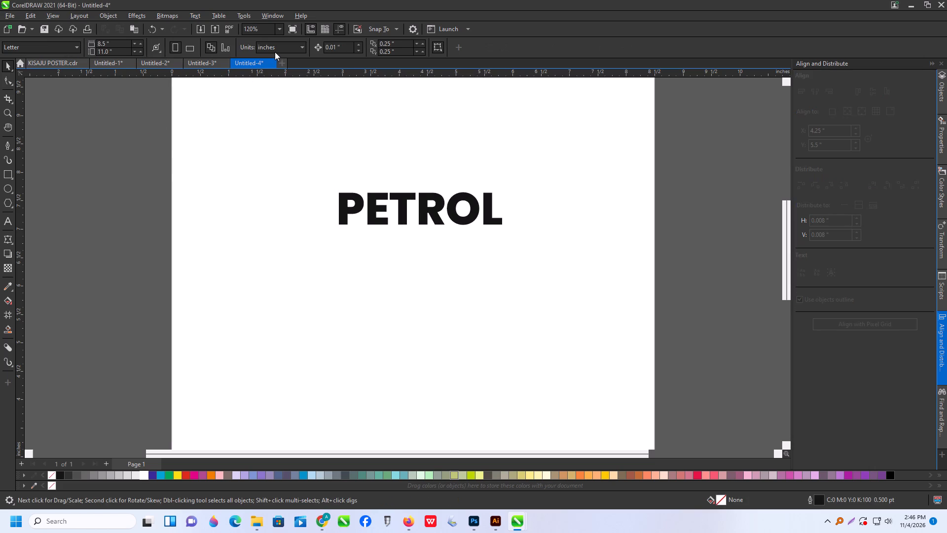
# Set the document units to centimeters.
pyautogui.click(275, 52)
pyautogui.click(283, 158)
# Set the width of the PETROL text to 10 cm, keeping its proportions.
pyautogui.moveTo(217, 162); pyautogui.dragTo(669, 297)
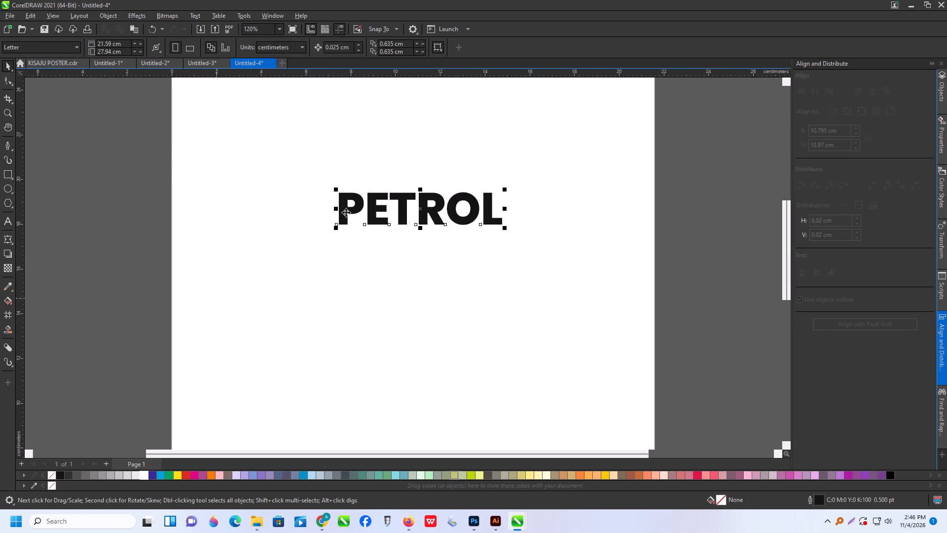
pyautogui.scroll(-3, 264, 199)
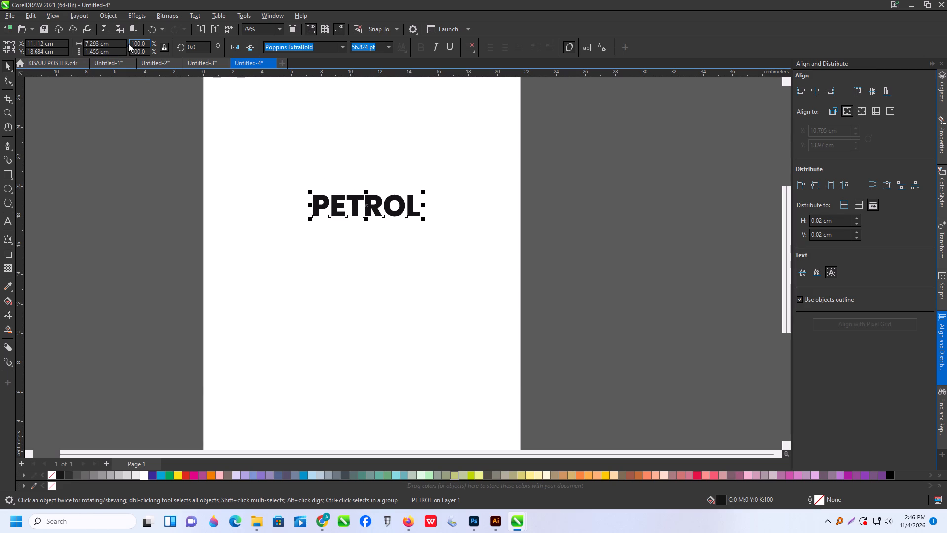
pyautogui.moveTo(122, 40); pyautogui.dragTo(88, 40)
pyautogui.click(283, 182)
pyautogui.moveTo(279, 177); pyautogui.dragTo(614, 316)
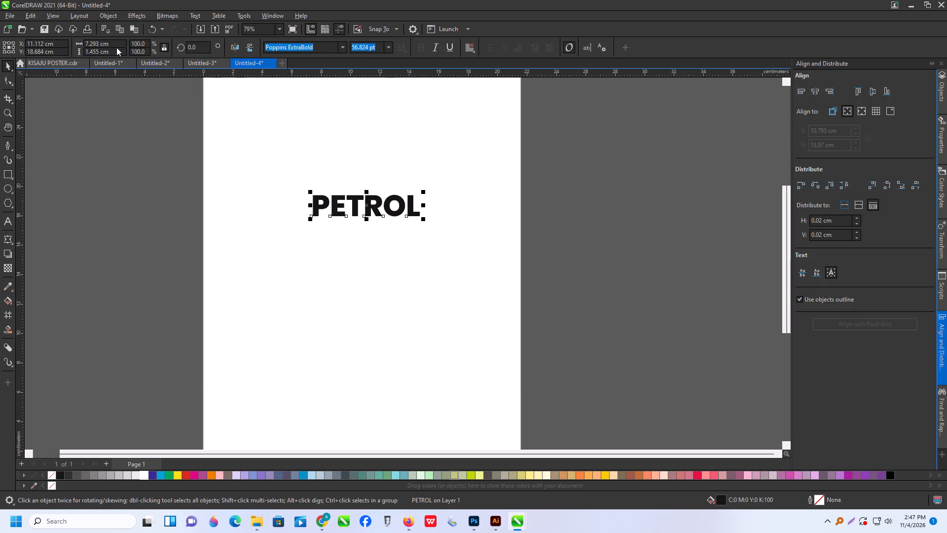
pyautogui.moveTo(116, 46); pyautogui.dragTo(58, 36)
pyautogui.write('10')
pyautogui.press('Return')
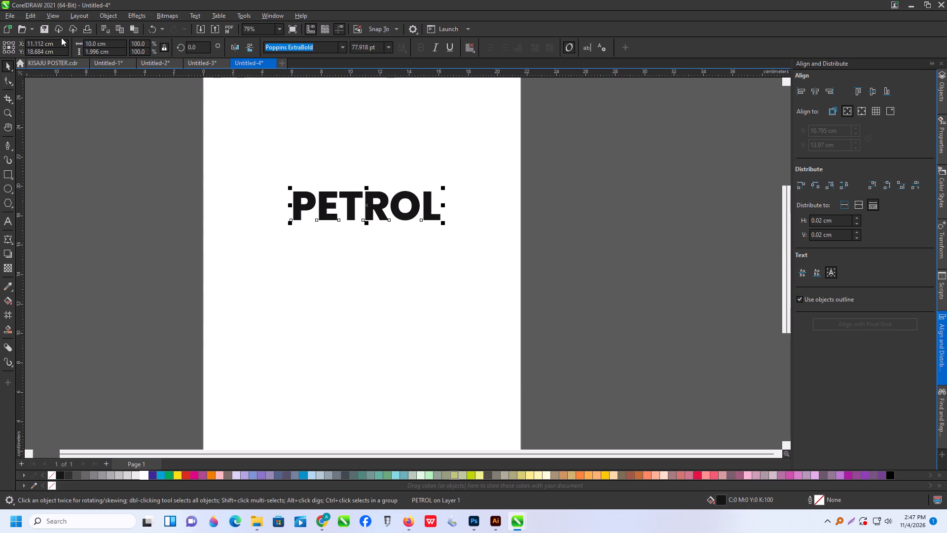
# Move the PETROL text higher on the page, to about X 11 cm and Y 21.5 cm, and keep it selected.
pyautogui.scroll(1, 314, 155)
pyautogui.scroll(-3, 366, 235)
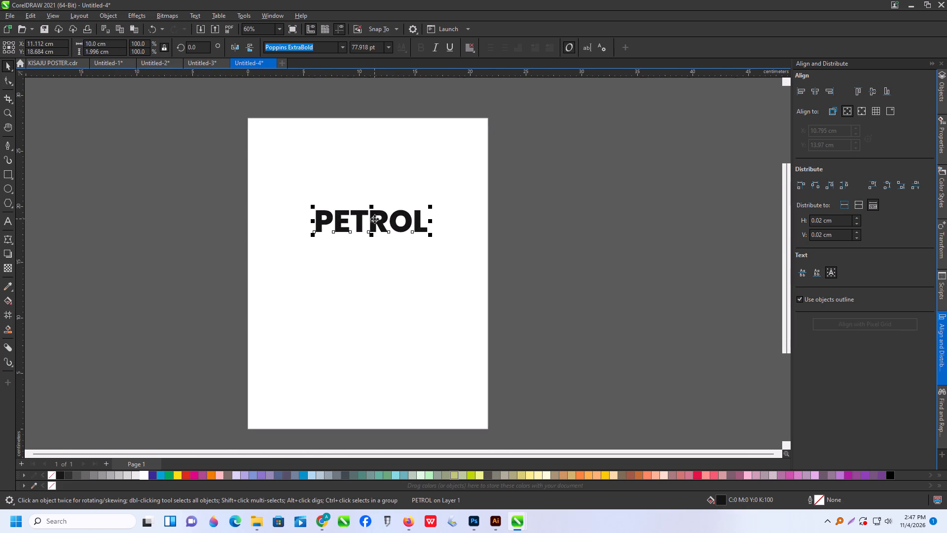
pyautogui.moveTo(379, 218); pyautogui.dragTo(366, 170)
pyautogui.moveTo(380, 222); pyautogui.dragTo(379, 190)
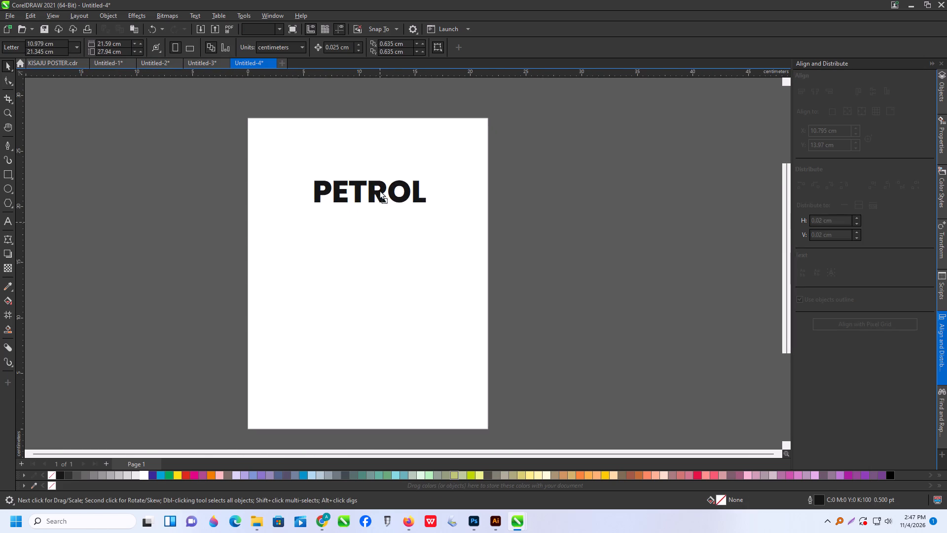
pyautogui.click(379, 190)
pyautogui.click(287, 143)
pyautogui.moveTo(285, 144); pyautogui.dragTo(583, 322)
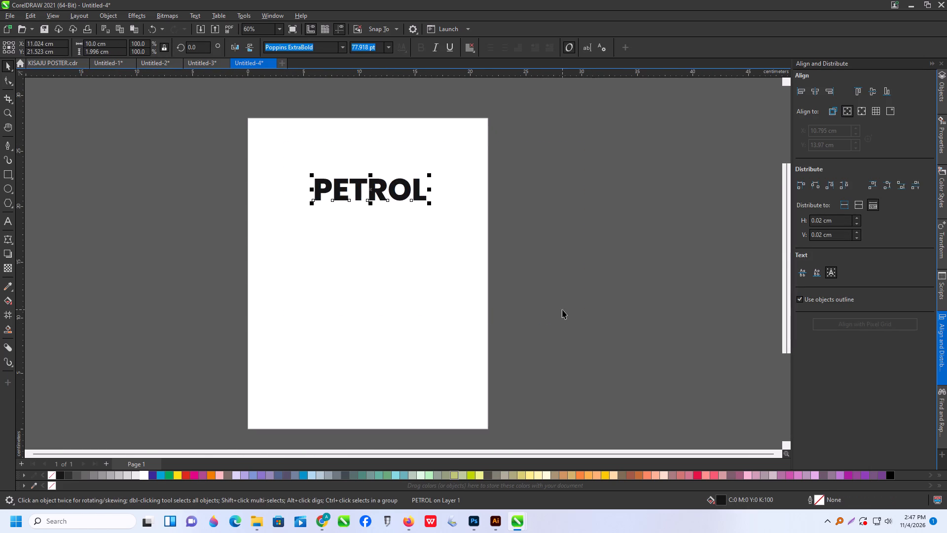
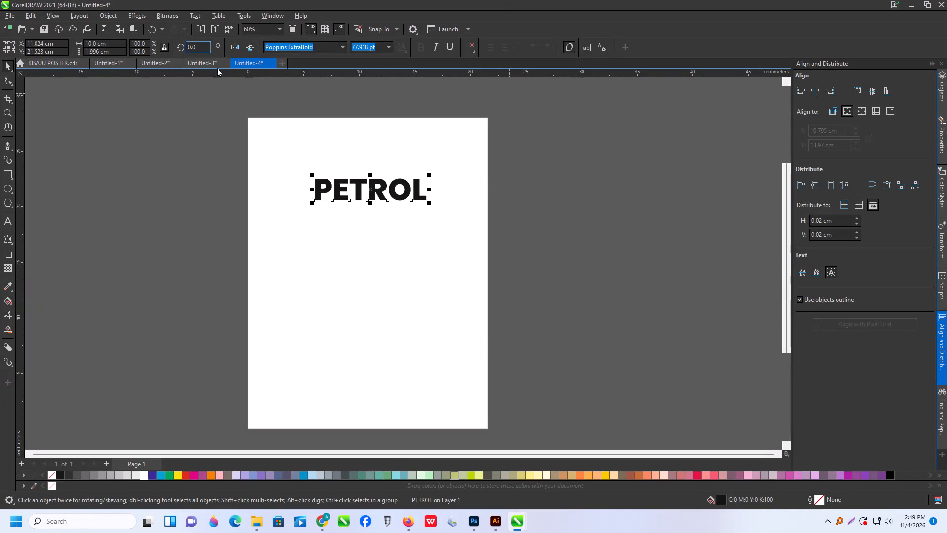
# Export only the selected PETROL text to the BUTCHERY folder as an HPGL plotter file (PLT) named PETROL.
pyautogui.click(213, 27)
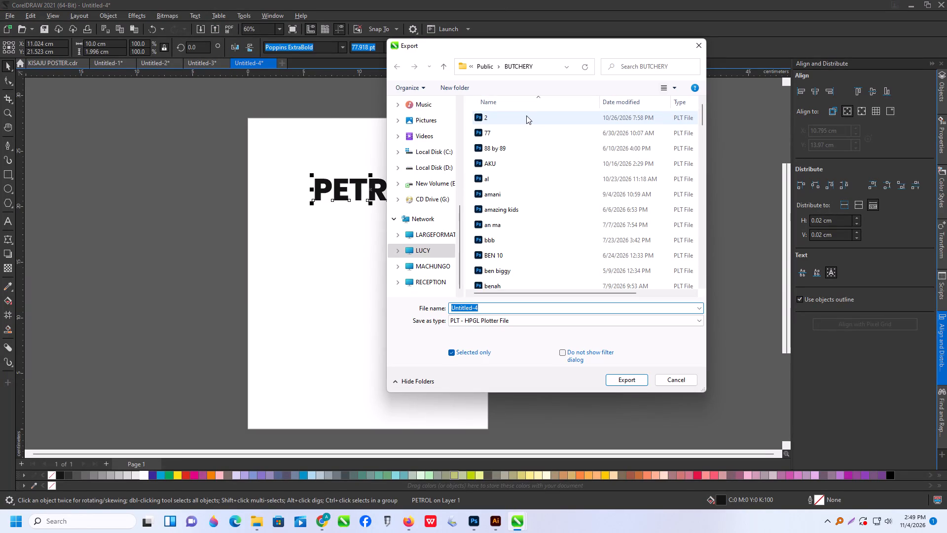
pyautogui.write('PE')
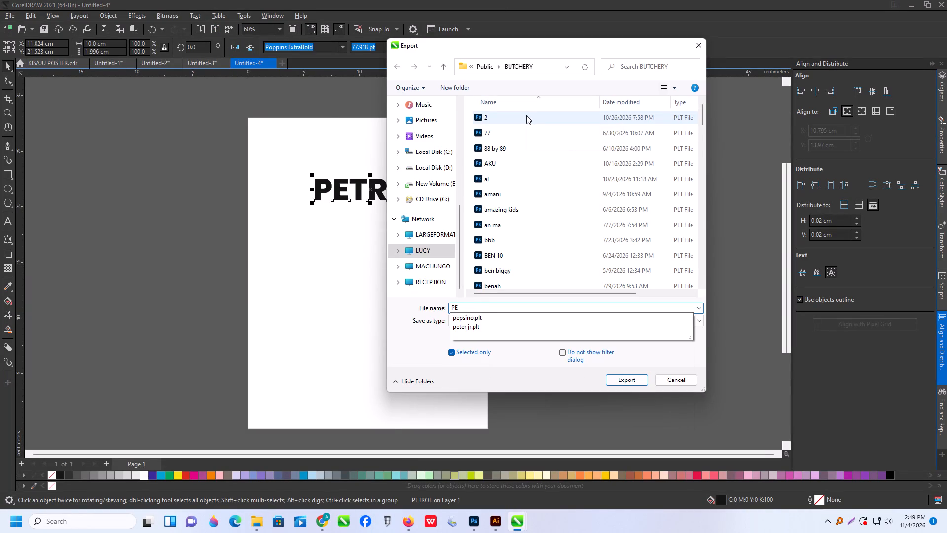
pyautogui.write('TROL')
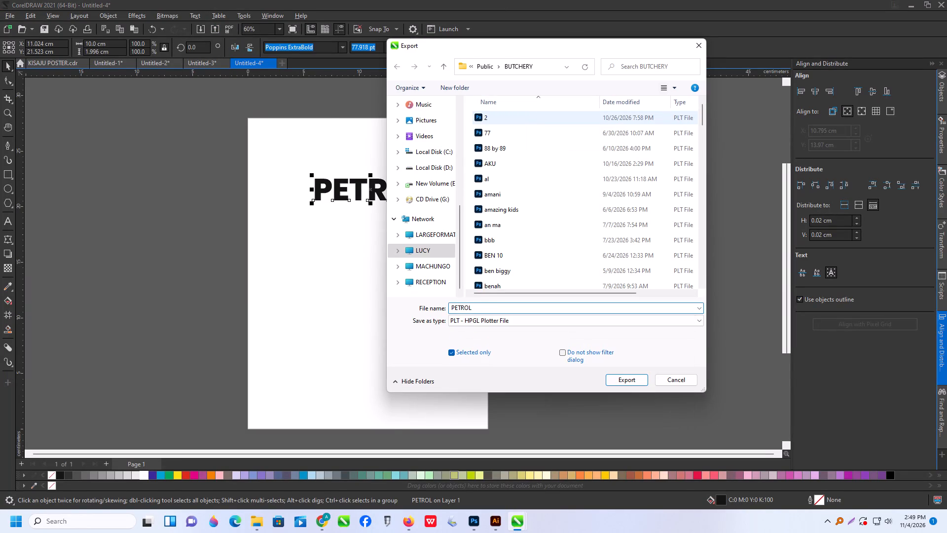
pyautogui.press('Return')
pyautogui.press('Return')
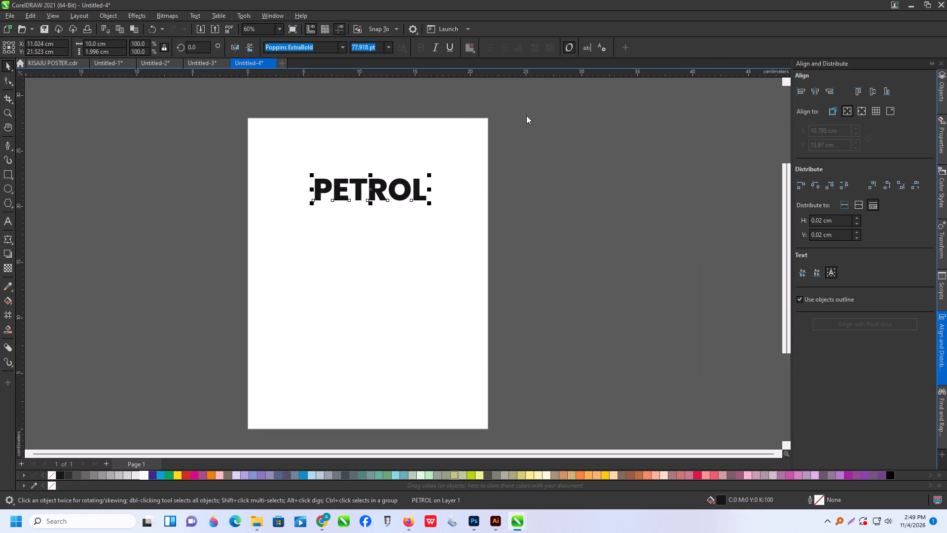
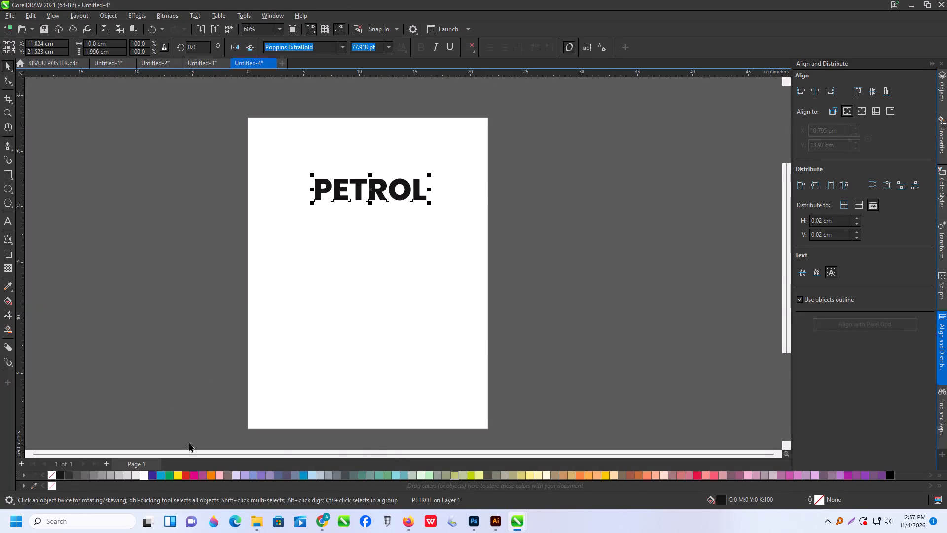
# Switch from CorelDRAW to the open Chrome browser window.
pyautogui.click(321, 518)
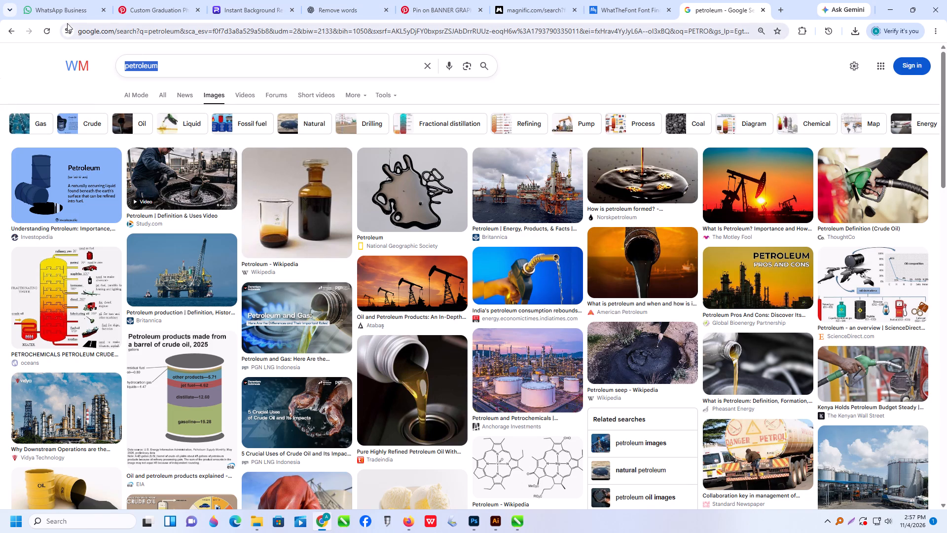